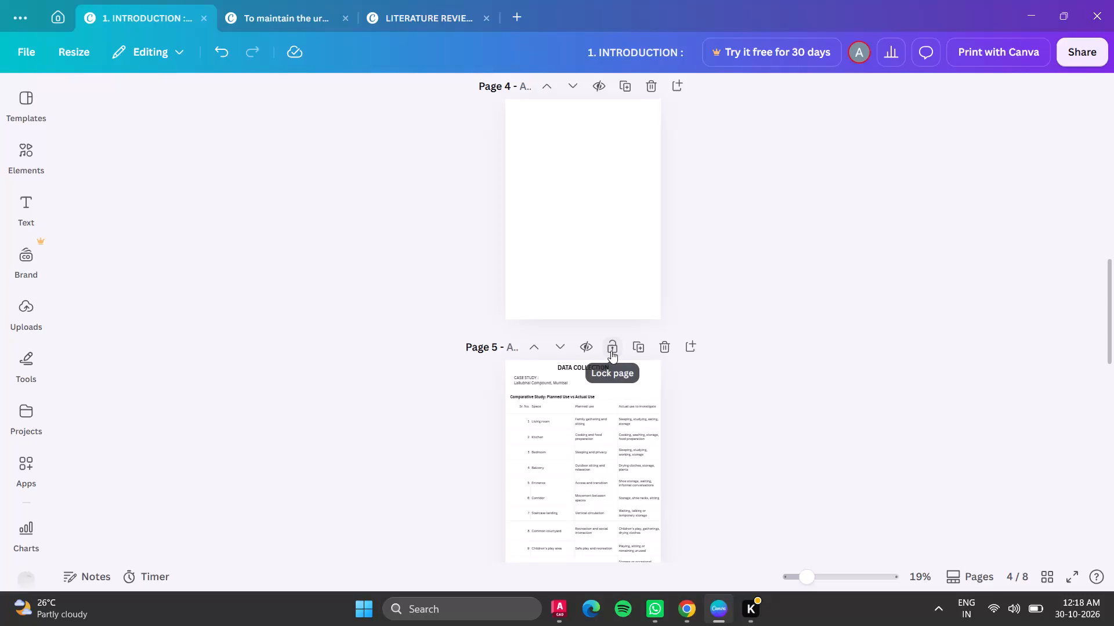
Review the document's pages, from the Data Collection table on page 5 back to the Synopsis on page 1.
scroll(611, 351, down, 2)
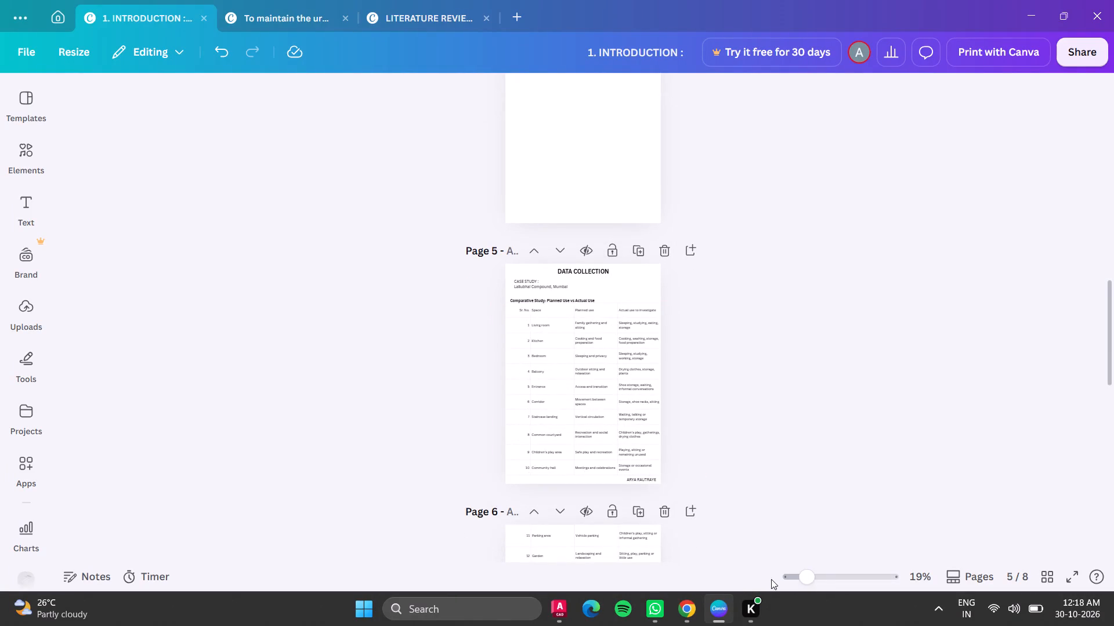
drag(809, 576, 839, 577)
scroll(729, 504, down, 3)
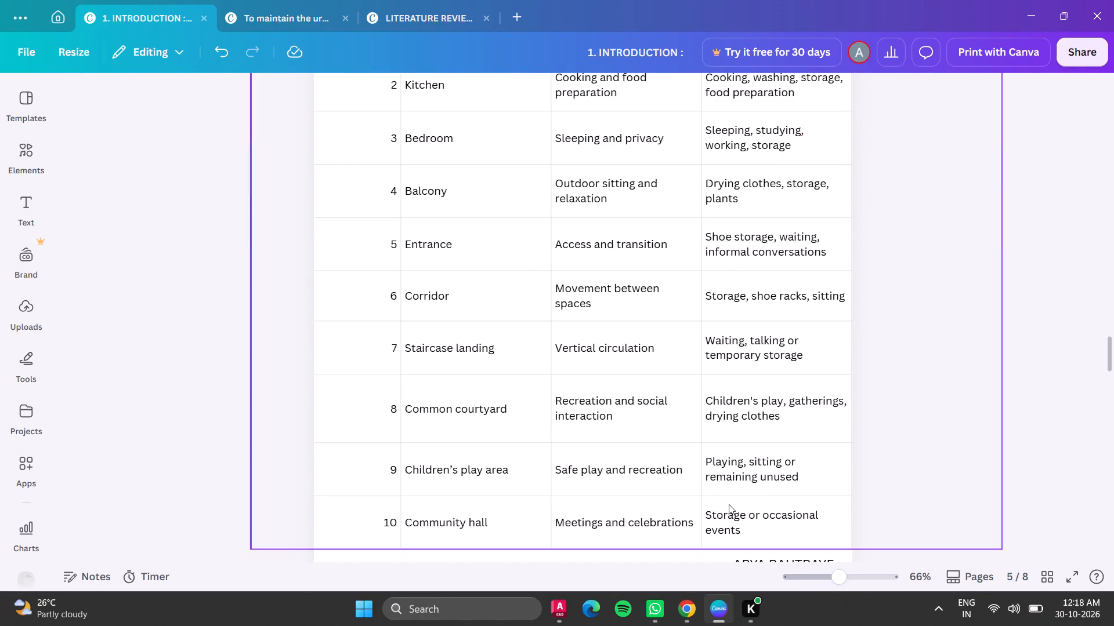
drag(852, 571, 835, 572)
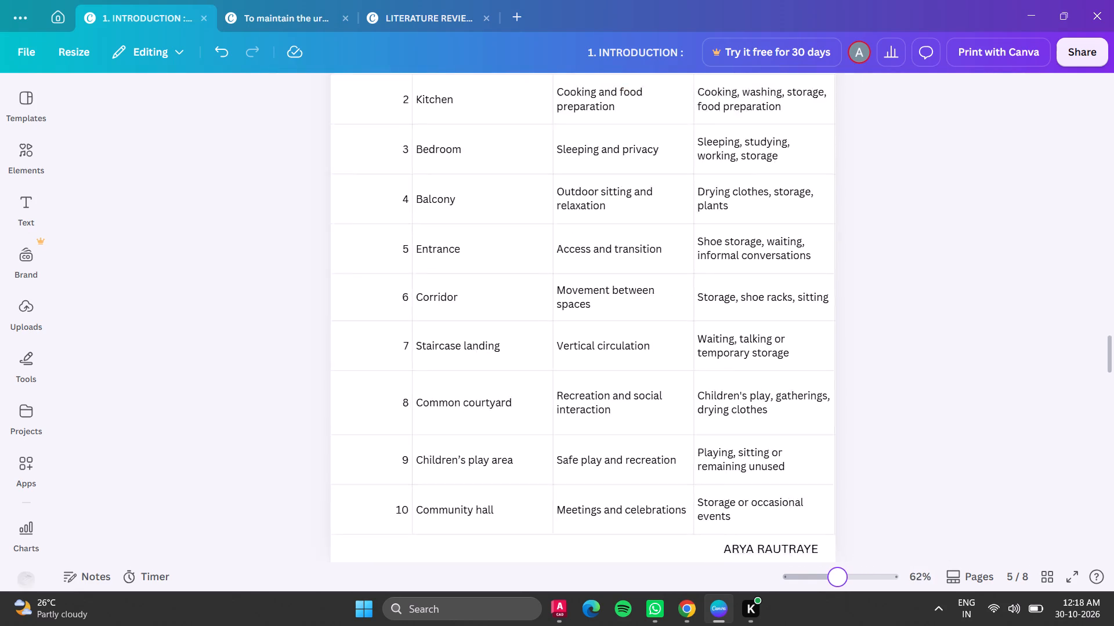
drag(835, 572, 830, 572)
click(838, 362)
scroll(840, 365, up, 3)
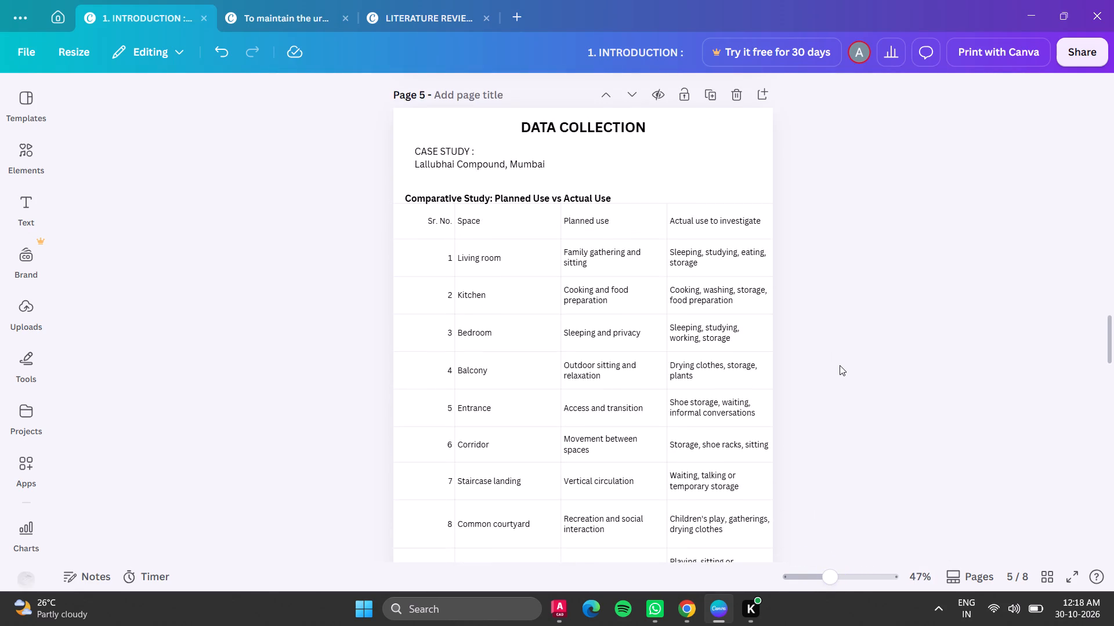
scroll(840, 365, up, 16)
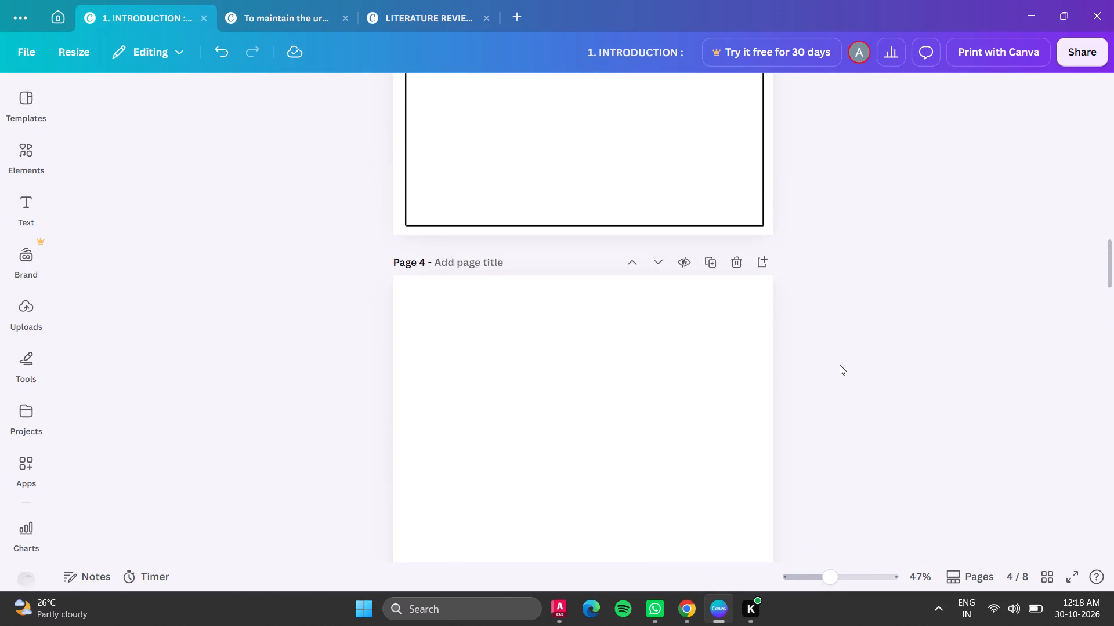
scroll(840, 365, up, 18)
scroll(840, 365, up, 4)
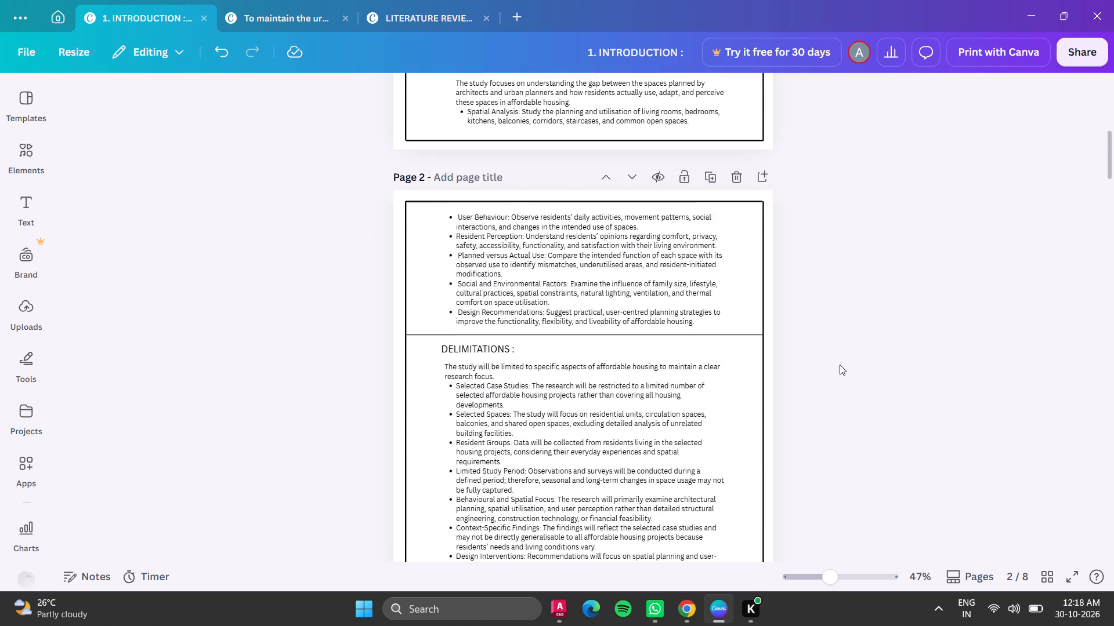
scroll(840, 365, up, 14)
scroll(840, 365, down, 1)
scroll(840, 365, up, 1)
scroll(840, 365, down, 17)
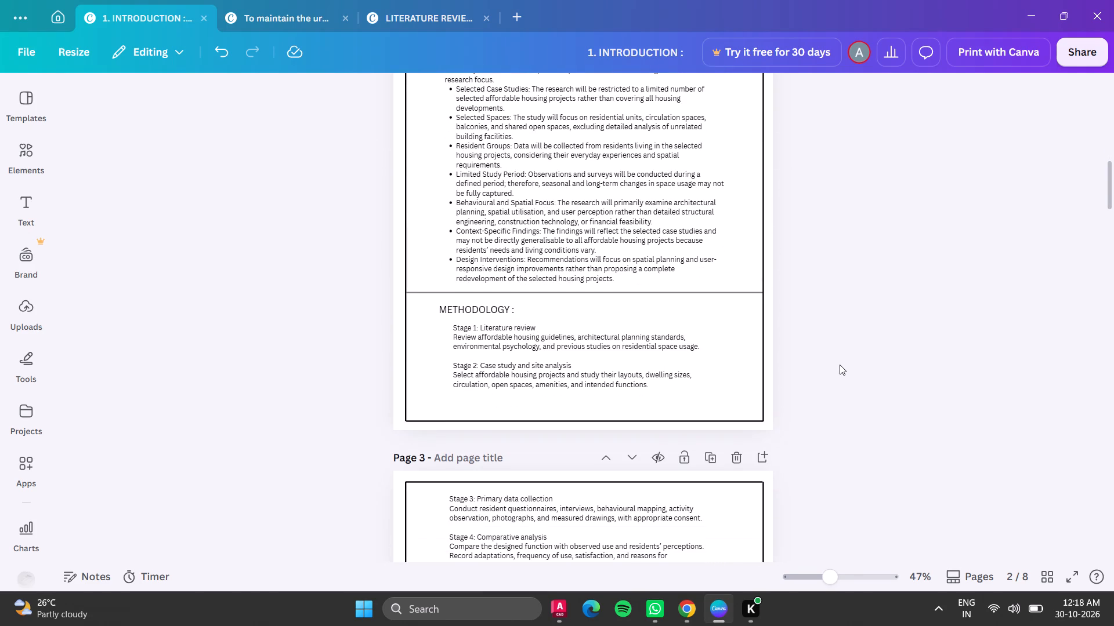
scroll(789, 396, down, 5)
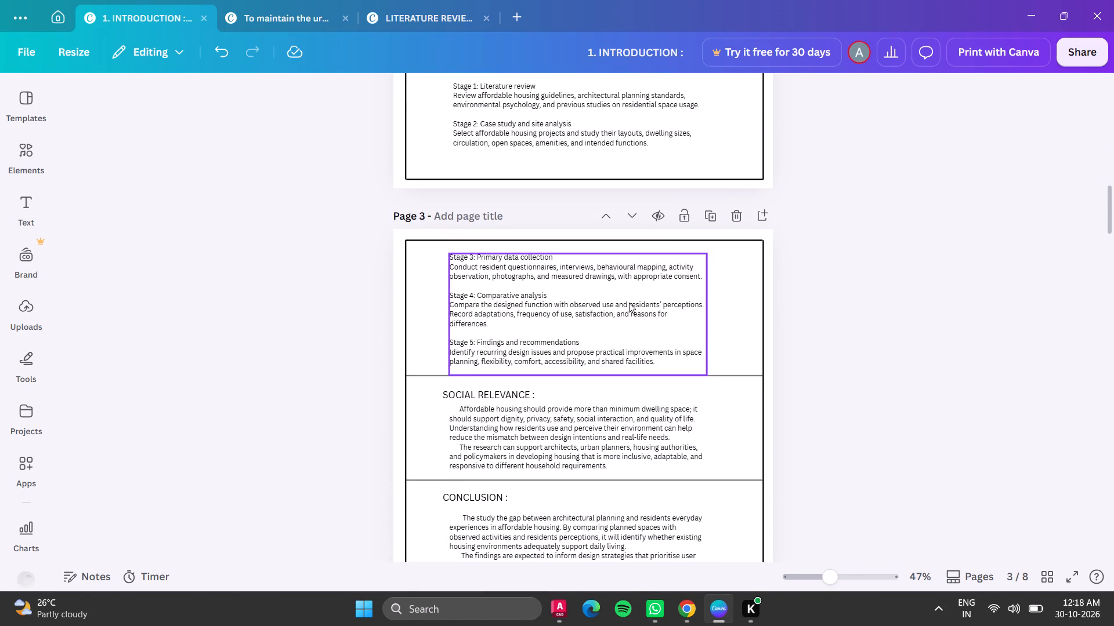
scroll(627, 303, up, 2)
scroll(552, 296, down, 3)
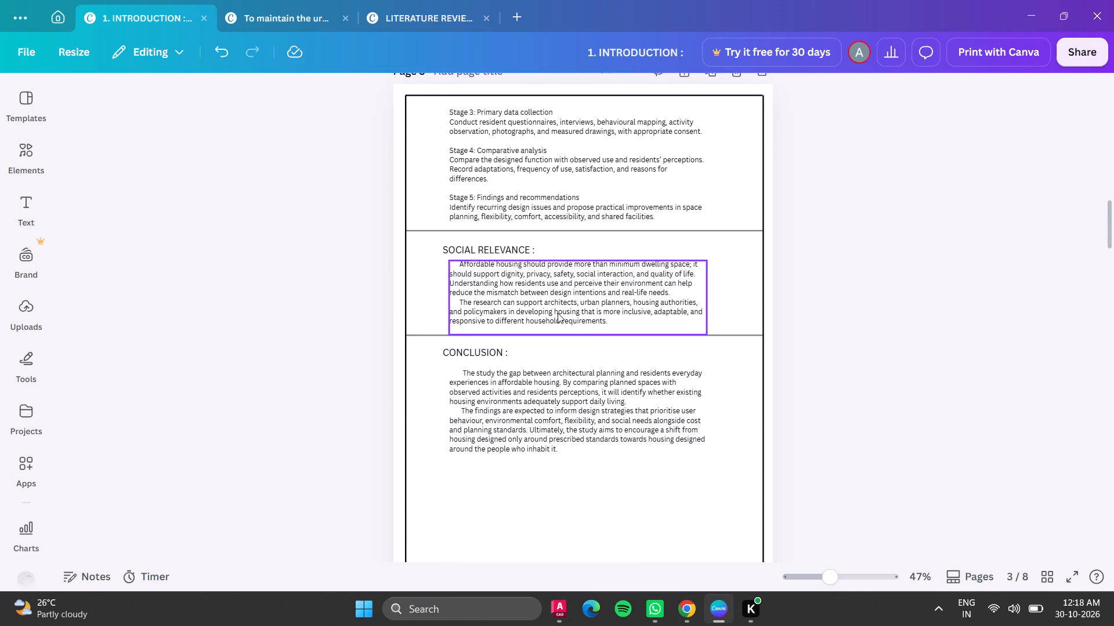
scroll(558, 313, down, 4)
scroll(558, 314, up, 12)
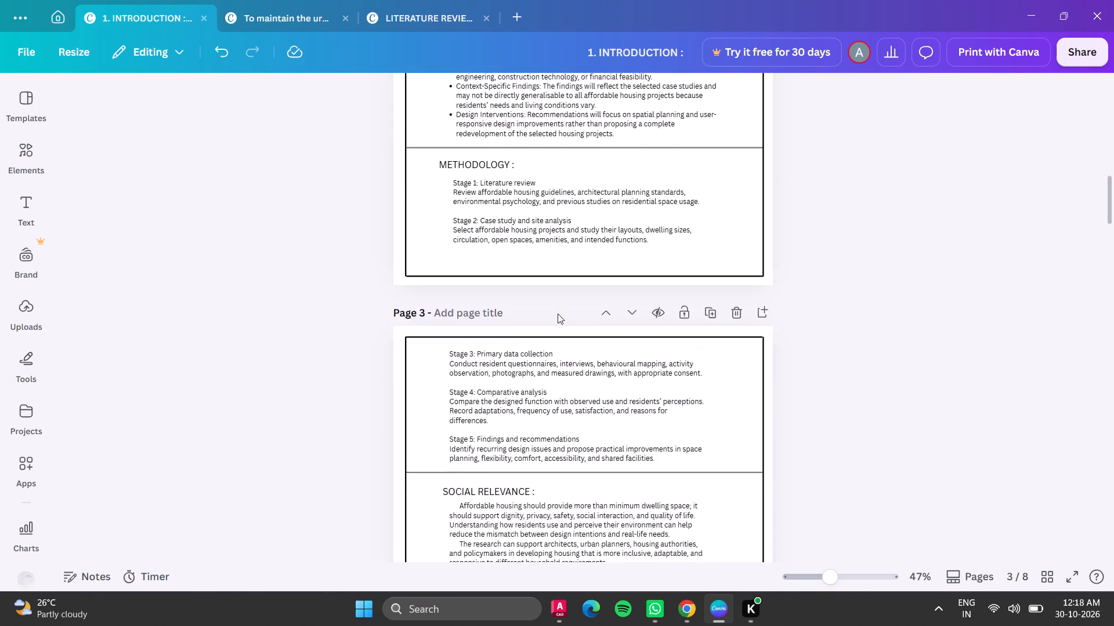
scroll(558, 314, up, 16)
scroll(558, 314, up, 10)
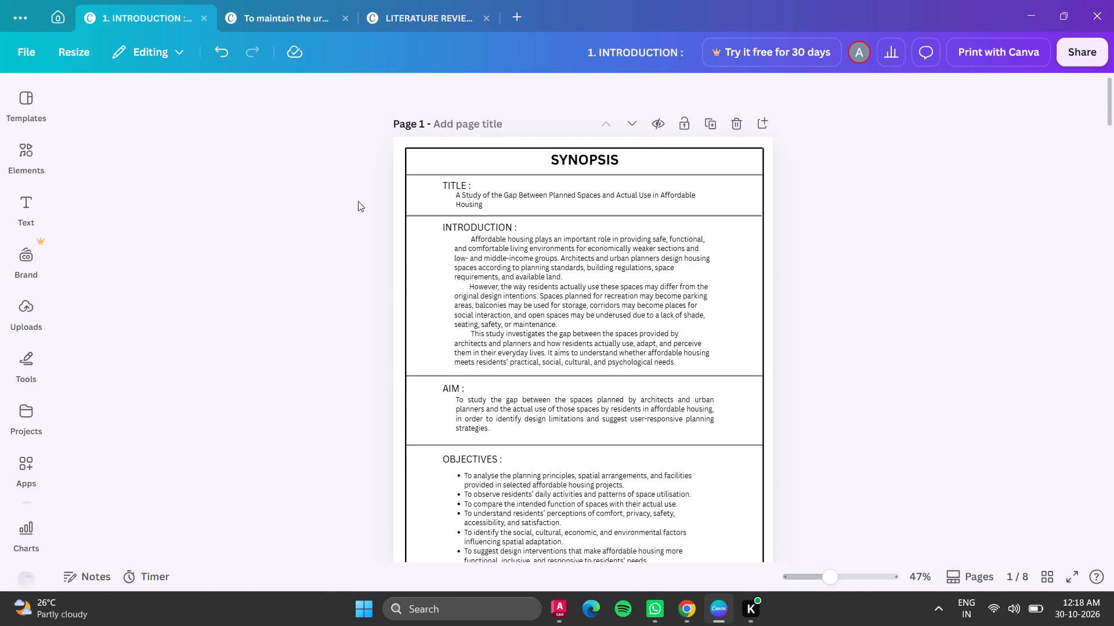
Duplicate the SCOPE heading on page 1 and place the copy at the frame's bottom-right corner, below the Spatial Analysis bullet.
scroll(586, 278, down, 4)
click(583, 260)
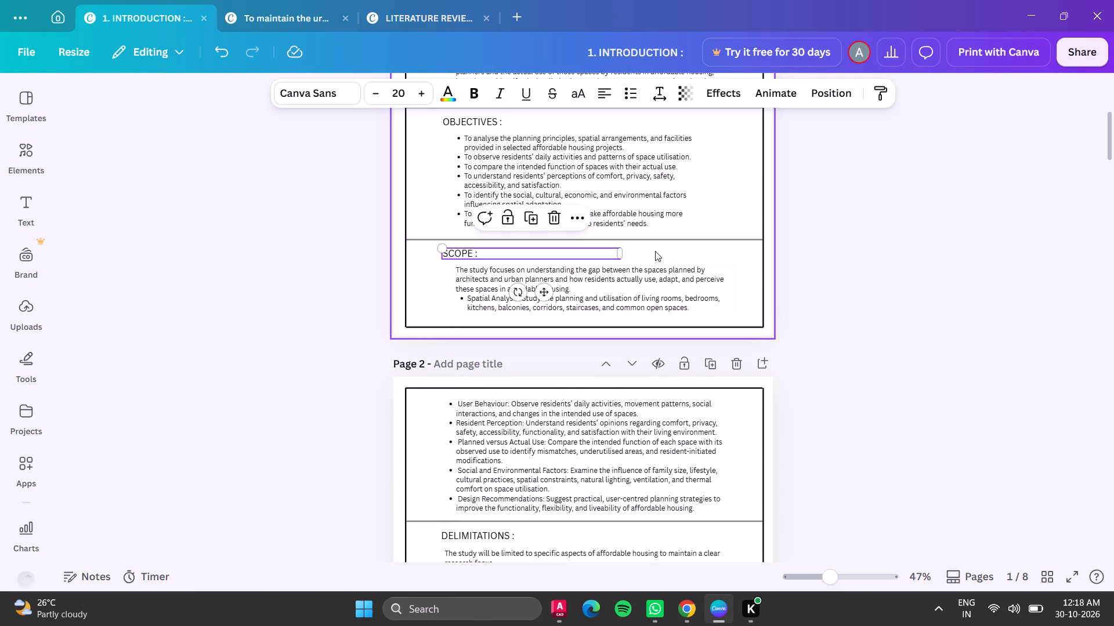
key(ctrl+c)
key(ctrl+v)
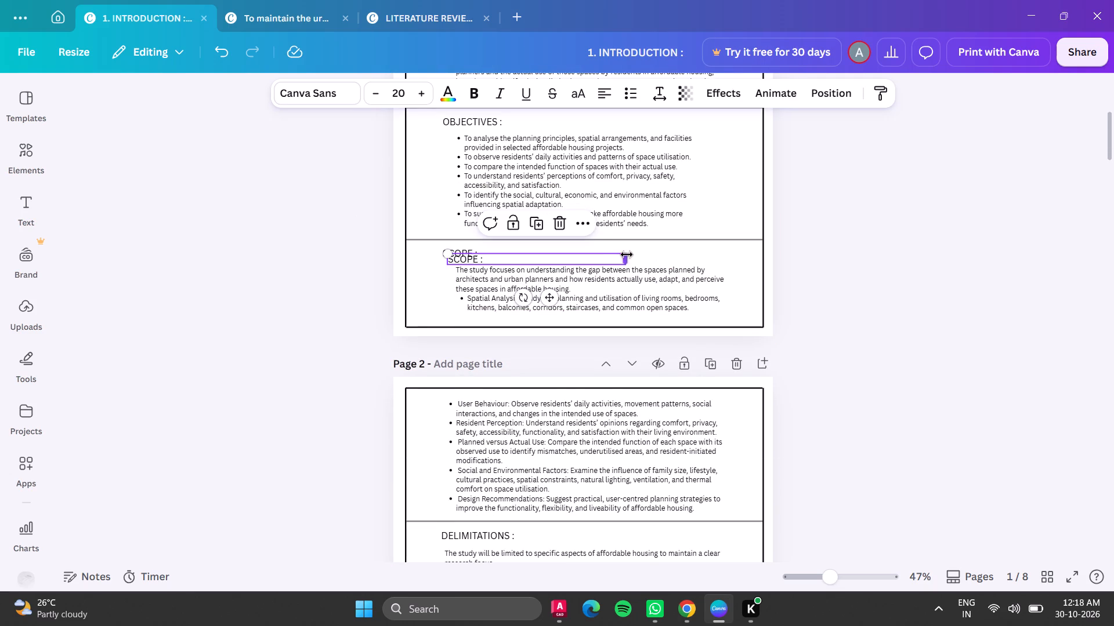
drag(601, 258, 797, 320)
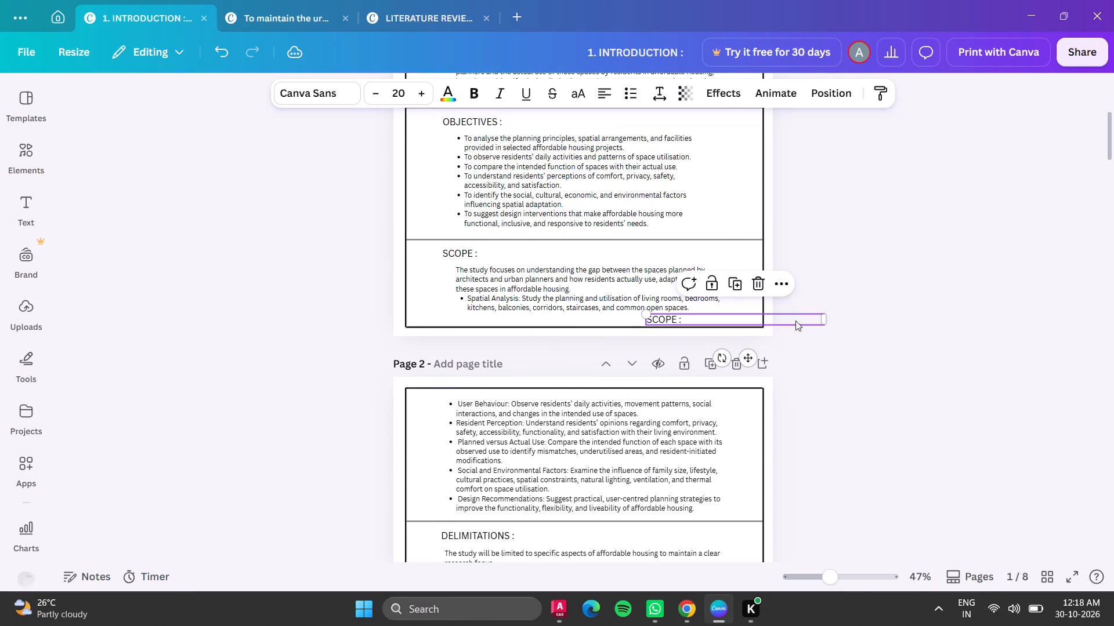
Set the font size of the copied SCOPE heading to 10.
click(733, 322)
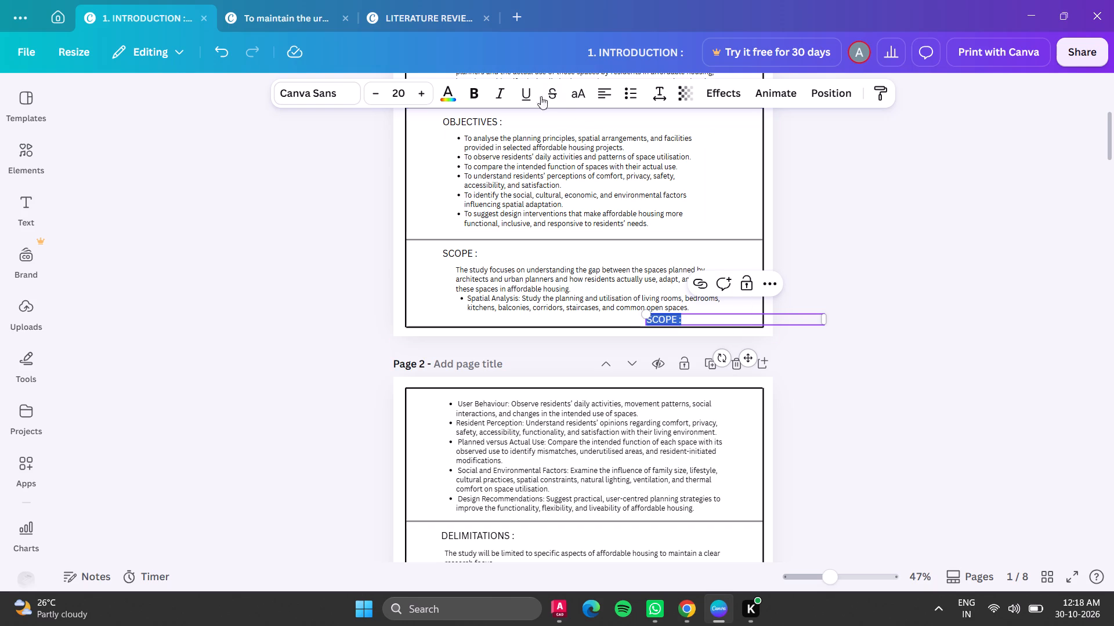
click(404, 93)
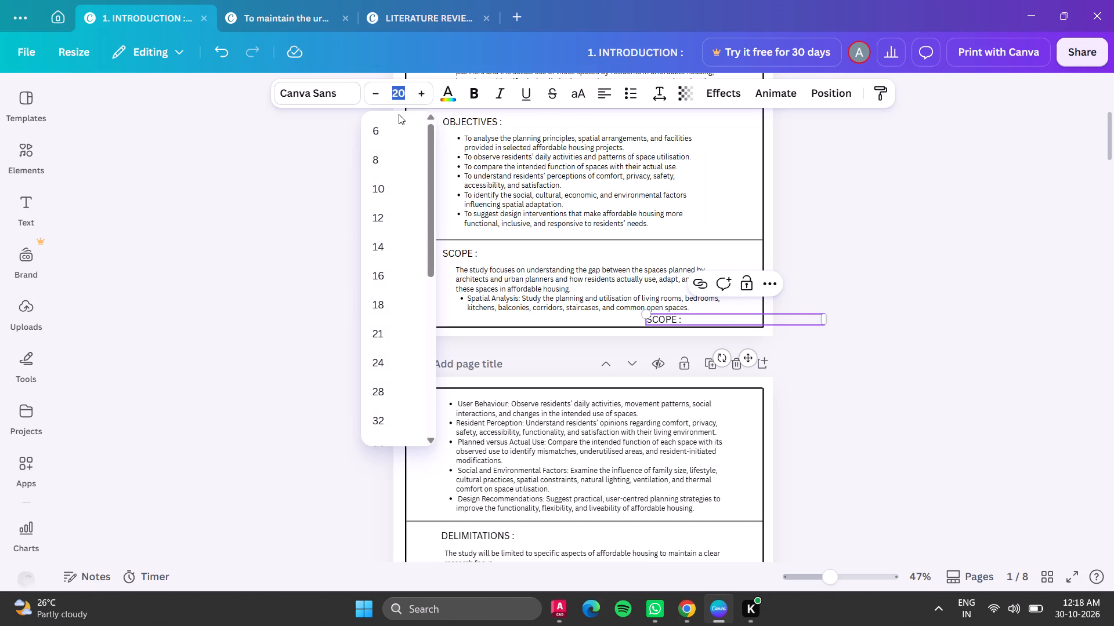
text(10)
key(Return)
drag(867, 271, 869, 277)
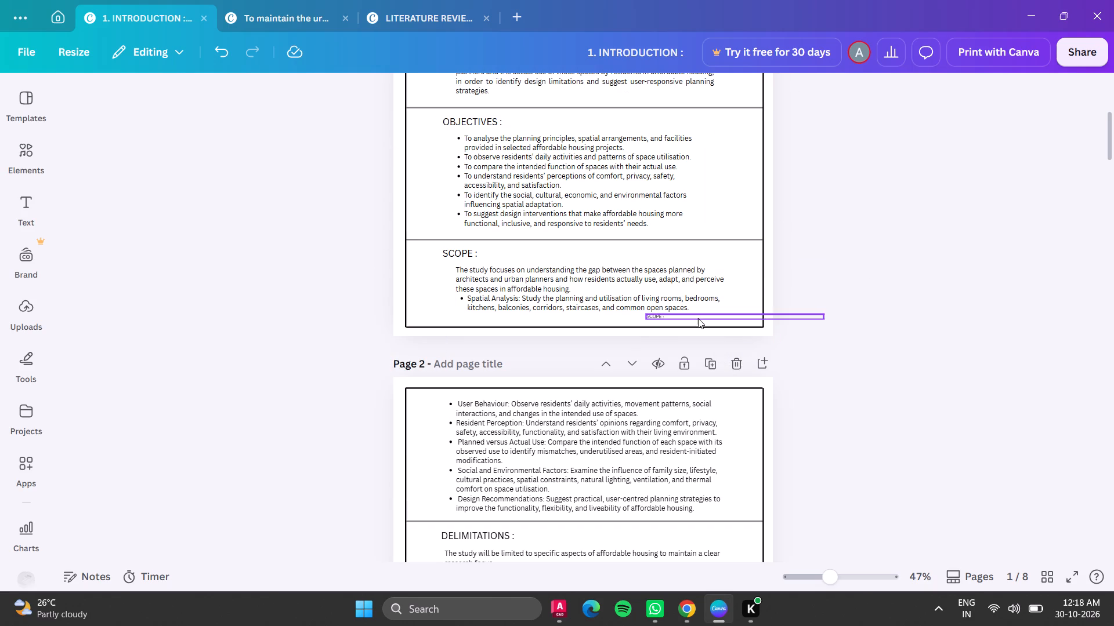
Shift the small SCOPE copy onto the frame's bottom edge and replace its text with the author's full name in capitals.
drag(698, 318, 726, 325)
click(718, 325)
key(BackSpace)
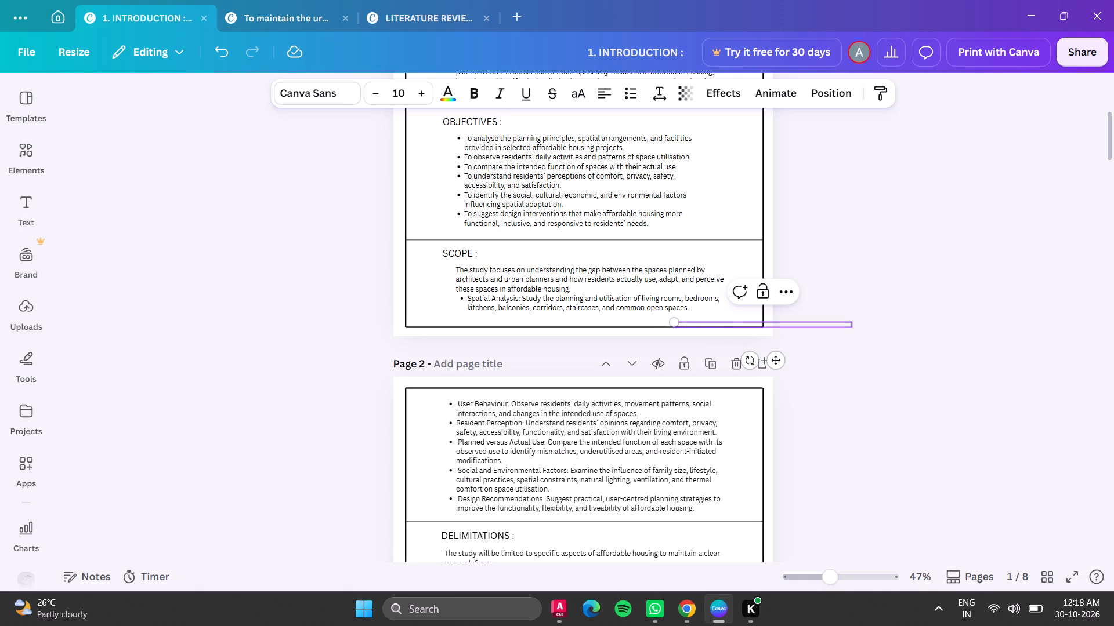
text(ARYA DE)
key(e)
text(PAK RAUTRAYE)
click(878, 365)
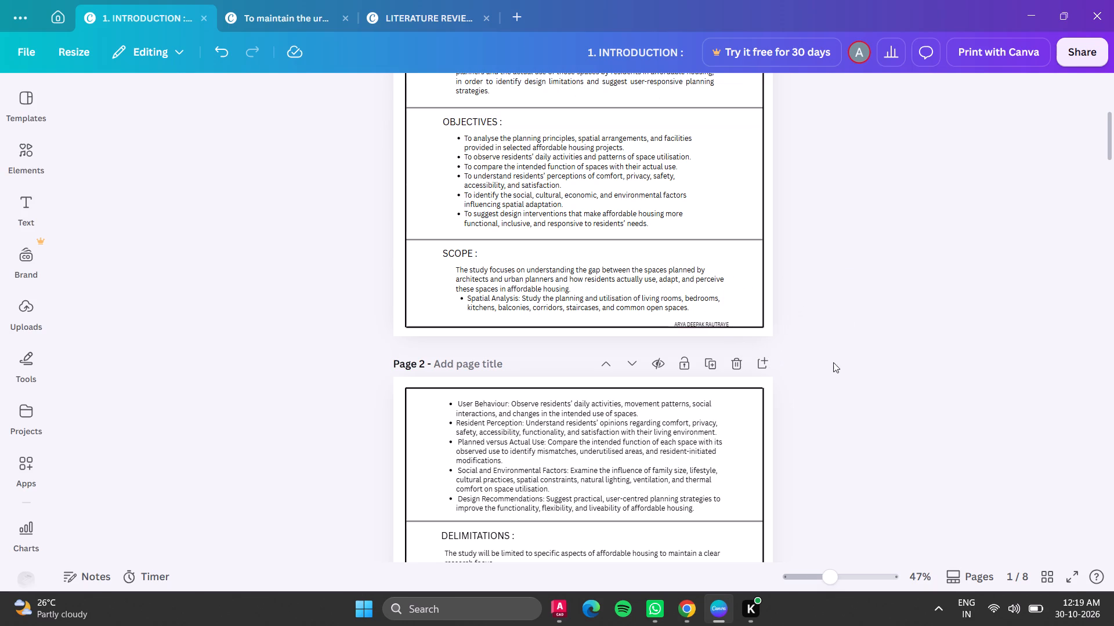
Move the author's name just inside the bottom-right corner of page 1's border, slightly above the bottom line.
drag(848, 569, 865, 569)
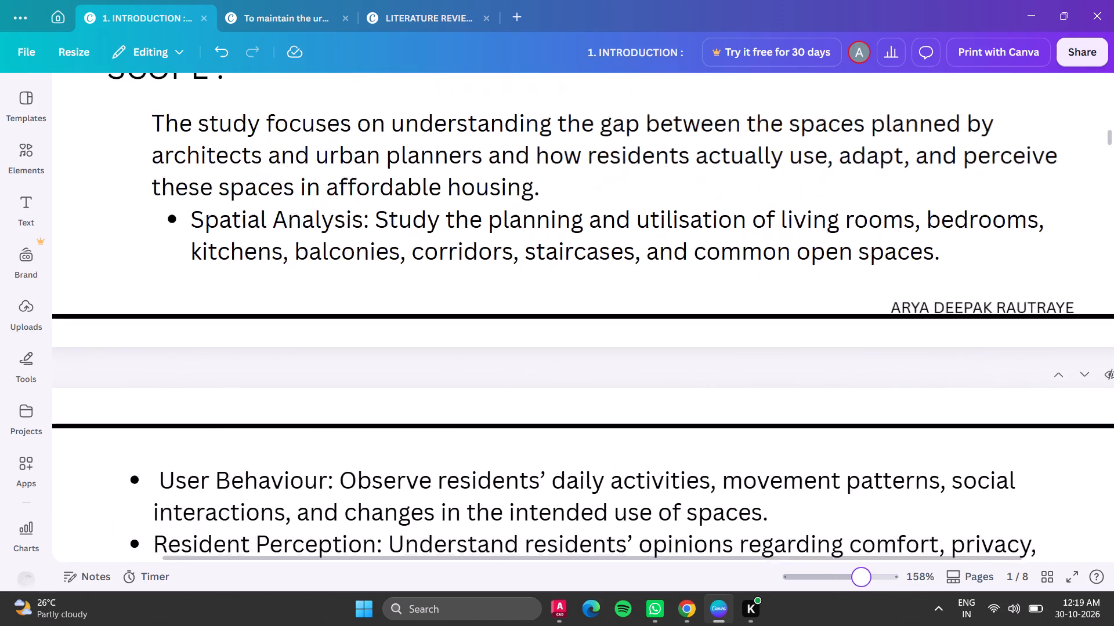
drag(865, 569, 865, 565)
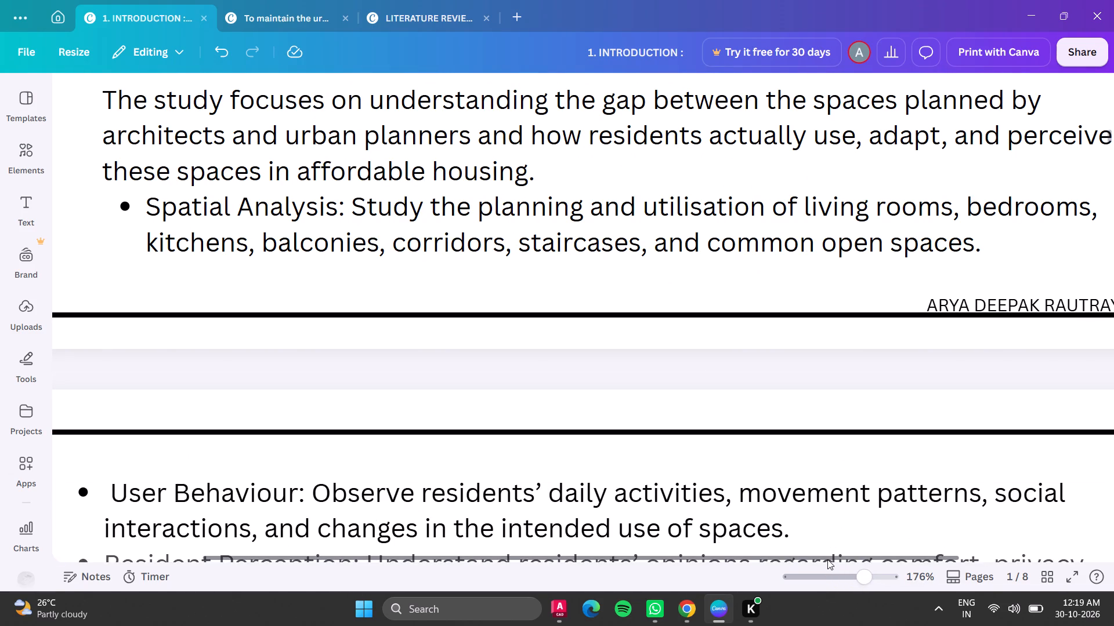
drag(827, 559, 1048, 553)
drag(938, 305, 1054, 299)
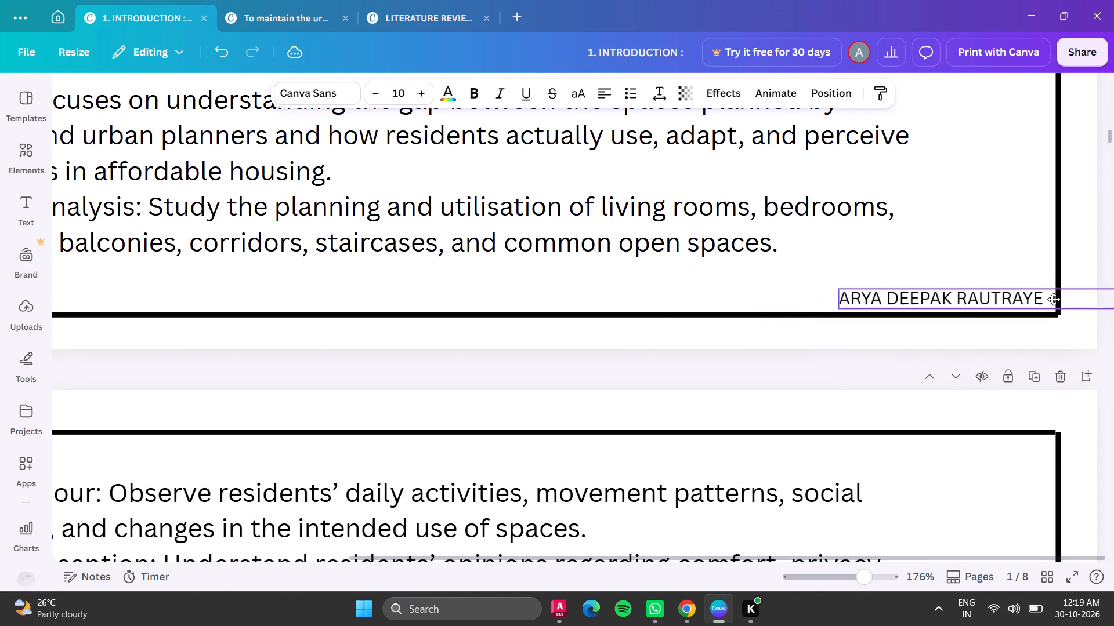
drag(1054, 299, 1054, 300)
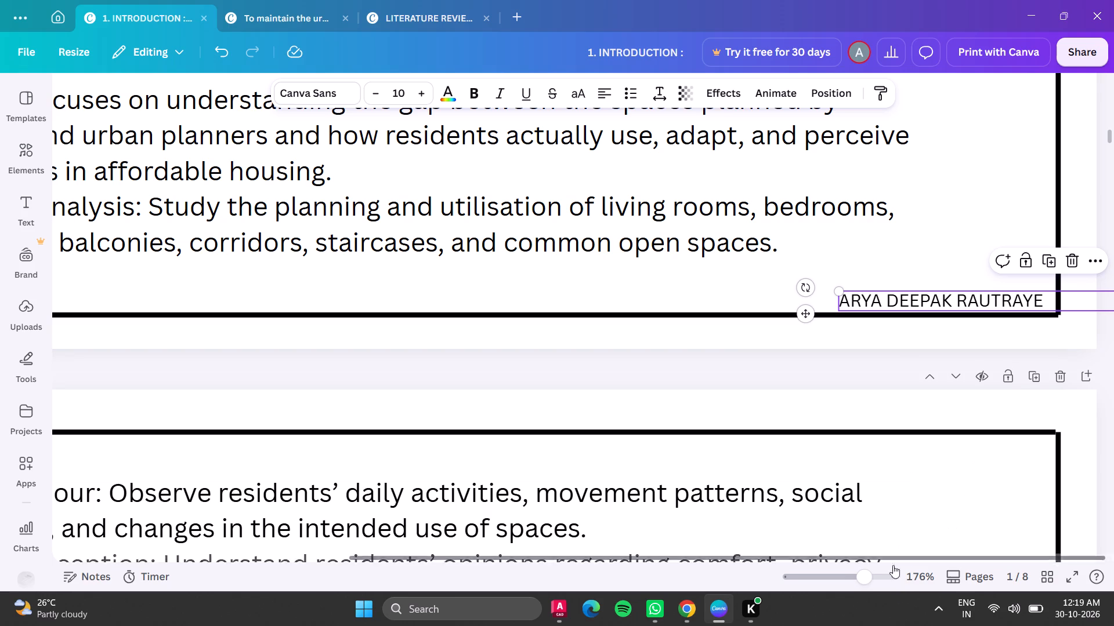
drag(866, 584, 834, 585)
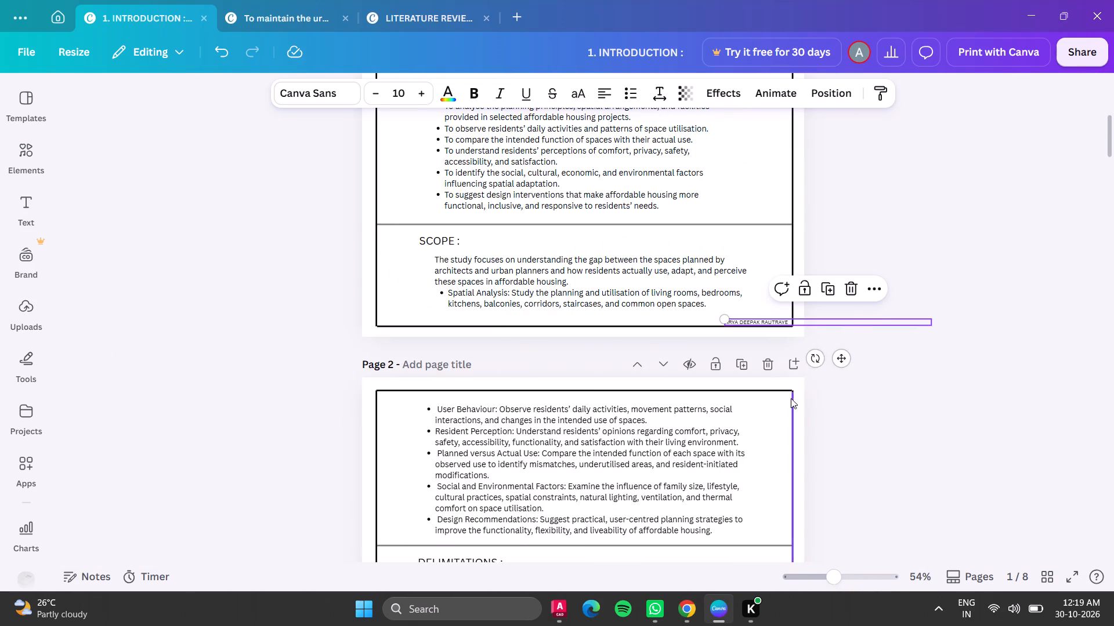
click(858, 236)
Adjust the upper end of page 1's right border line at the frame's top corner beside the SYNOPSIS heading.
scroll(822, 220, up, 9)
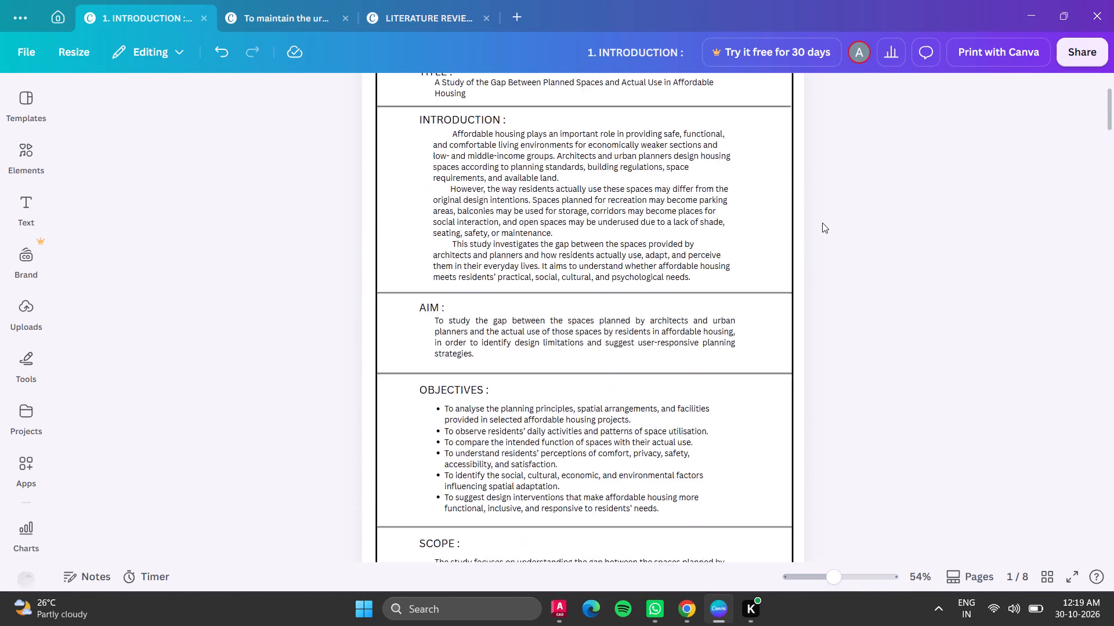
scroll(822, 223, up, 2)
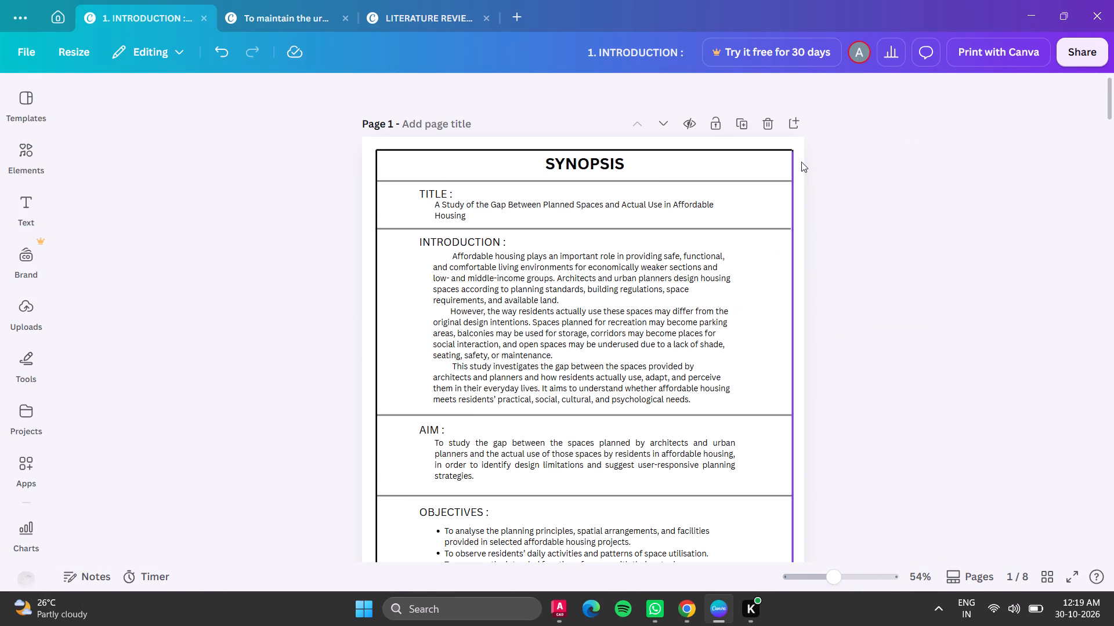
click(801, 162)
drag(793, 146, 797, 152)
click(846, 164)
Extend the lower end of page 1's right border line down to the bottom border line beside the author's name.
scroll(835, 398, down, 5)
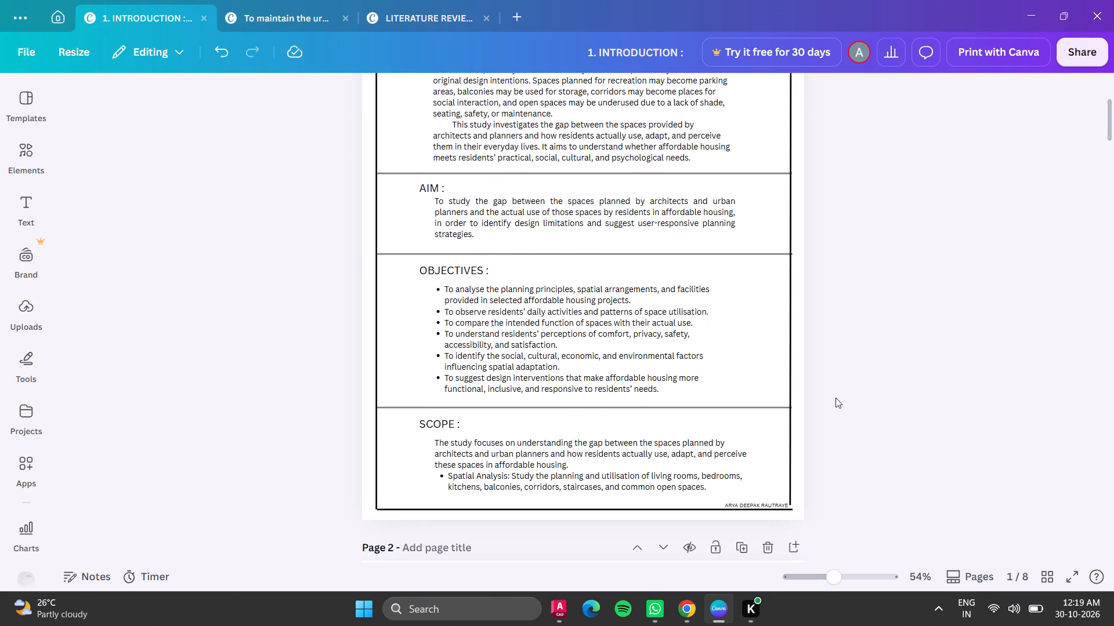
scroll(790, 530, up, 3)
scroll(802, 561, down, 4)
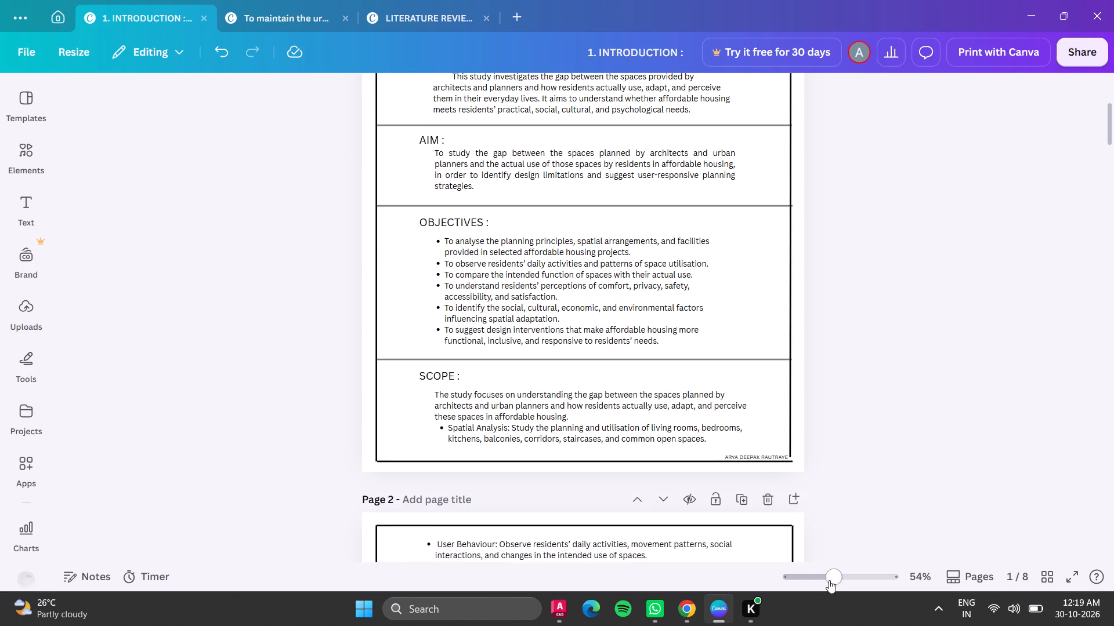
drag(832, 580, 866, 575)
scroll(777, 396, down, 7)
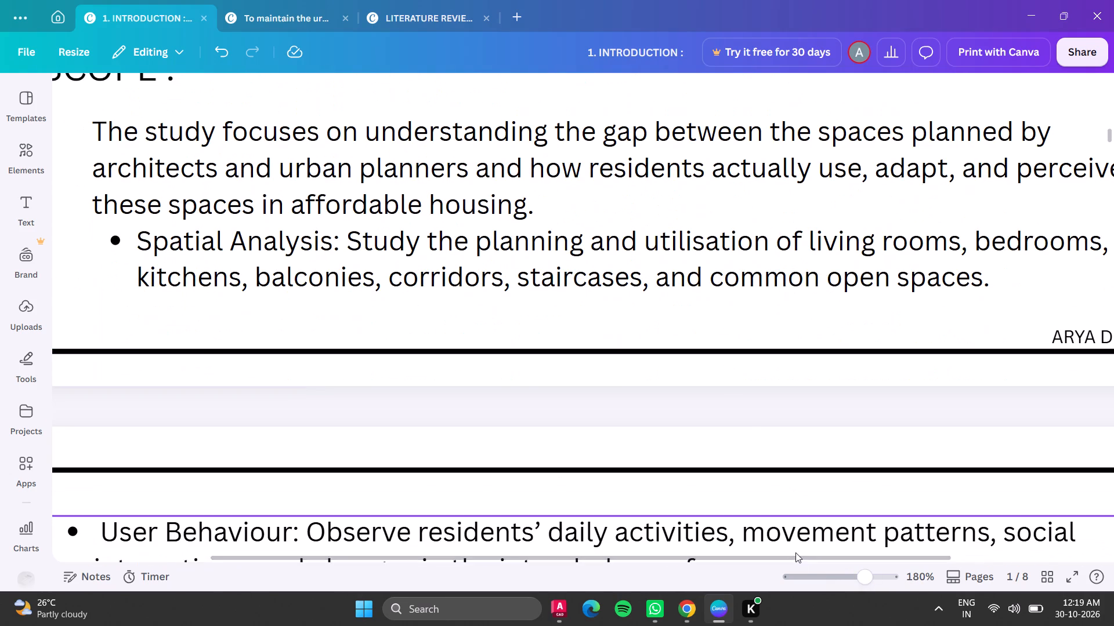
drag(795, 559, 998, 564)
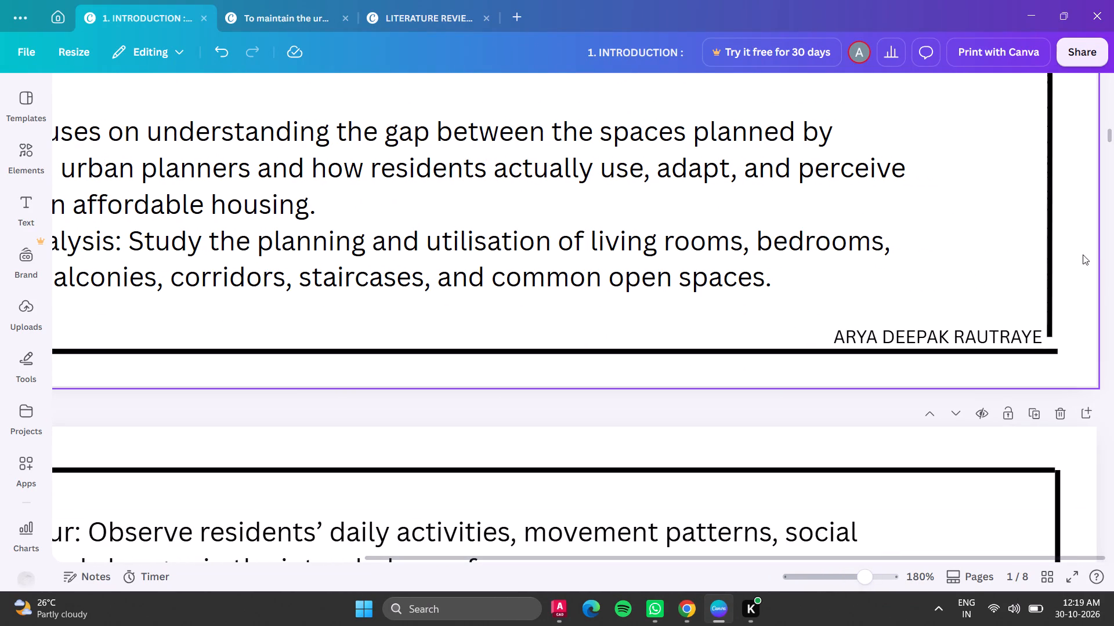
click(1054, 314)
drag(1047, 334, 1051, 339)
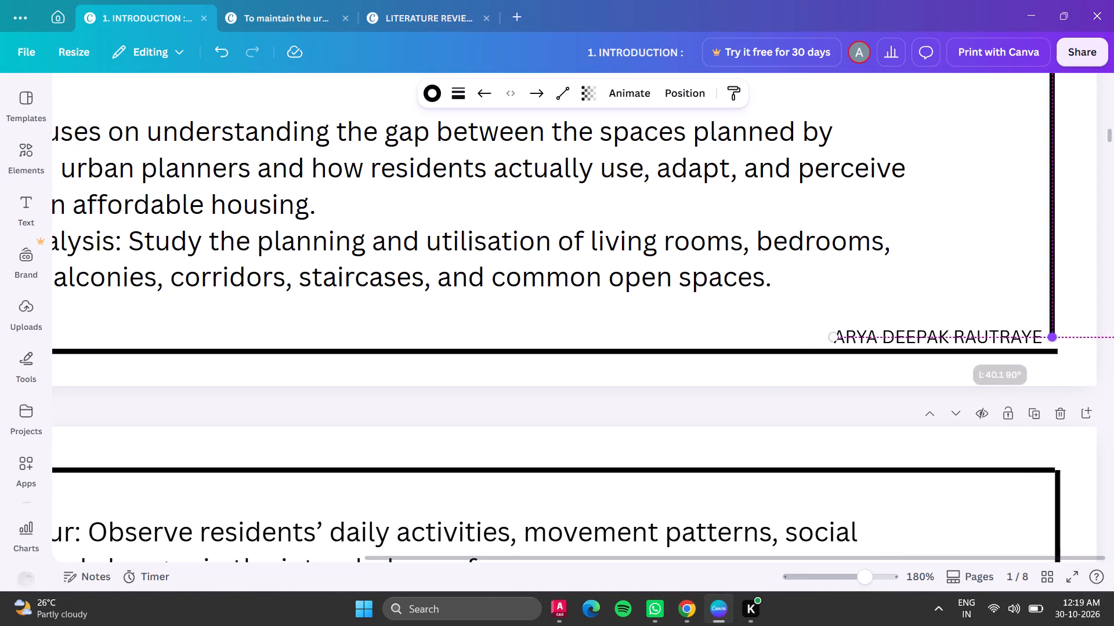
drag(1051, 339, 1063, 351)
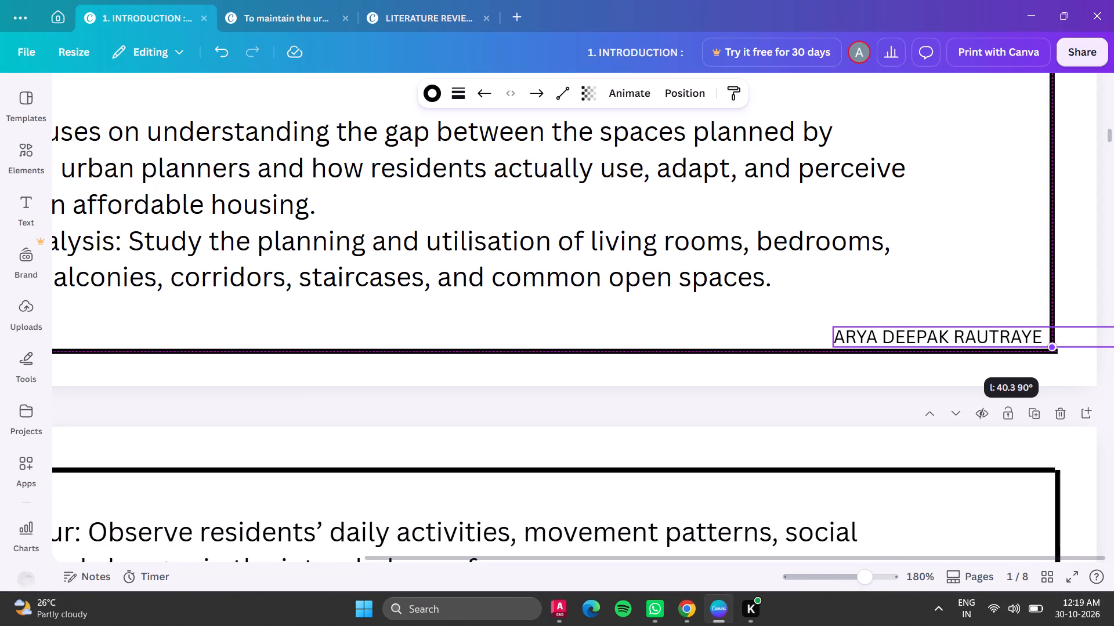
drag(1063, 351, 1093, 325)
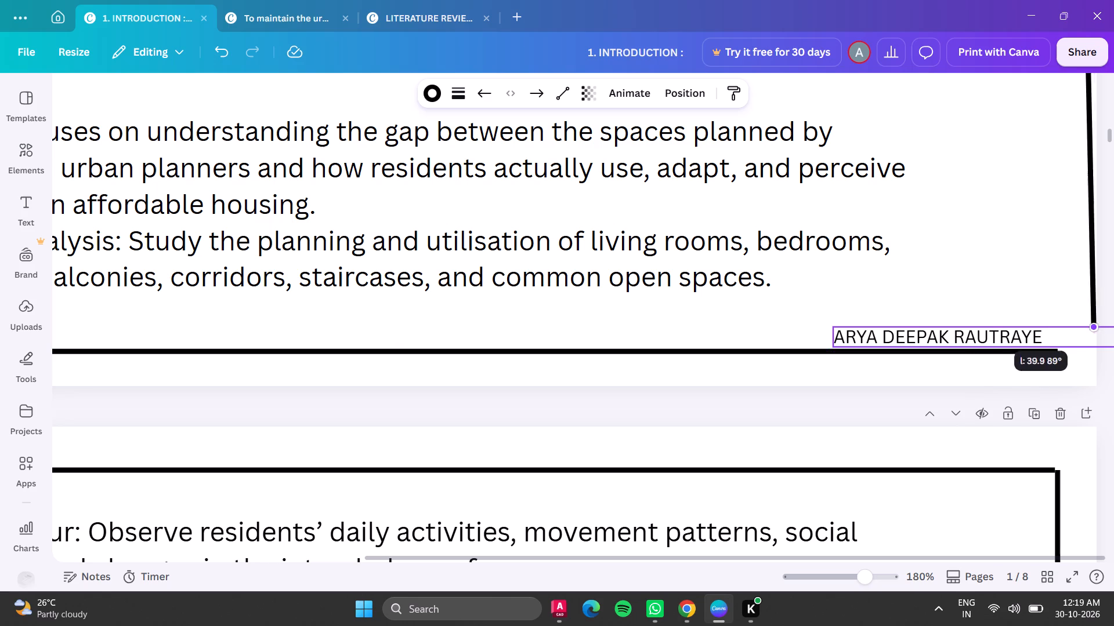
drag(1093, 325, 1069, 355)
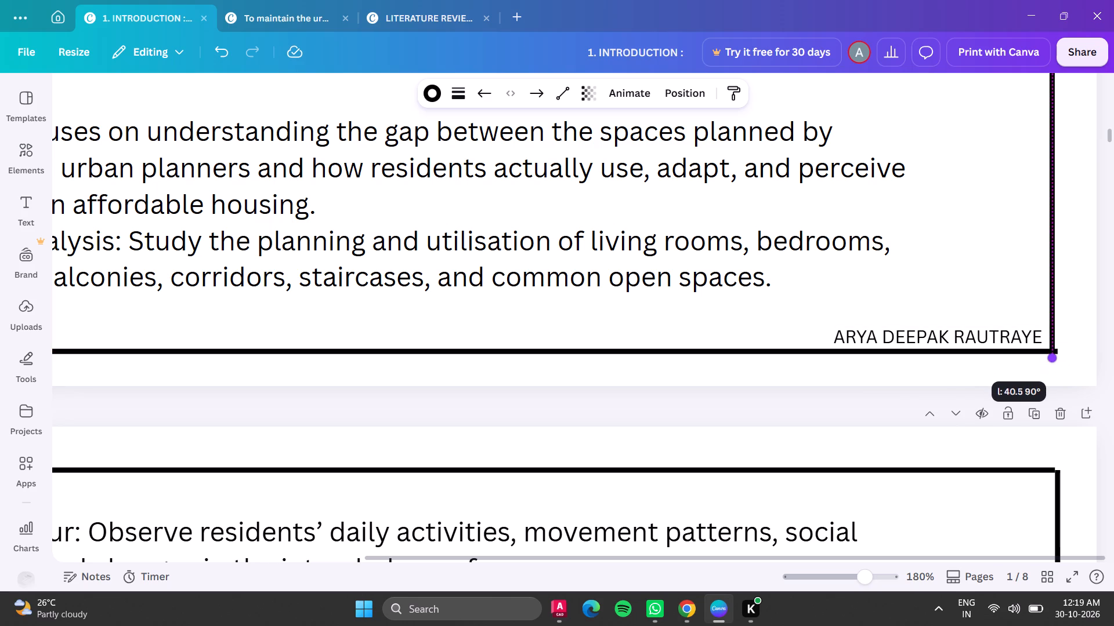
drag(1069, 355, 1070, 352)
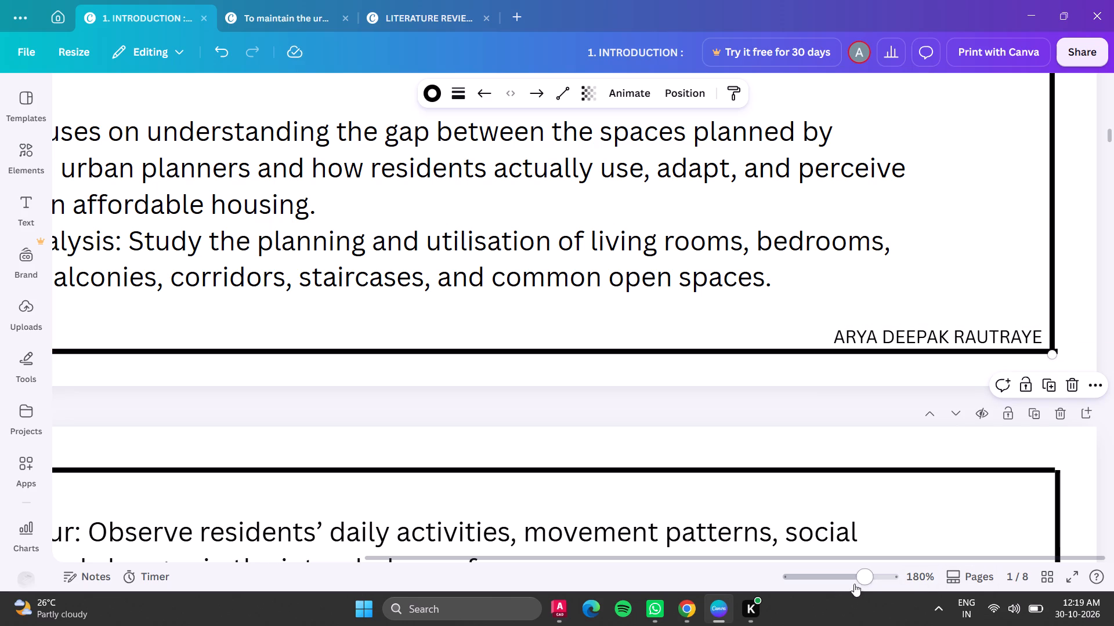
Snap the lower end of page 1's right border line onto the bottom border line's centre, making it vertical and about 40.4 long.
drag(871, 579, 896, 579)
drag(854, 558, 1072, 555)
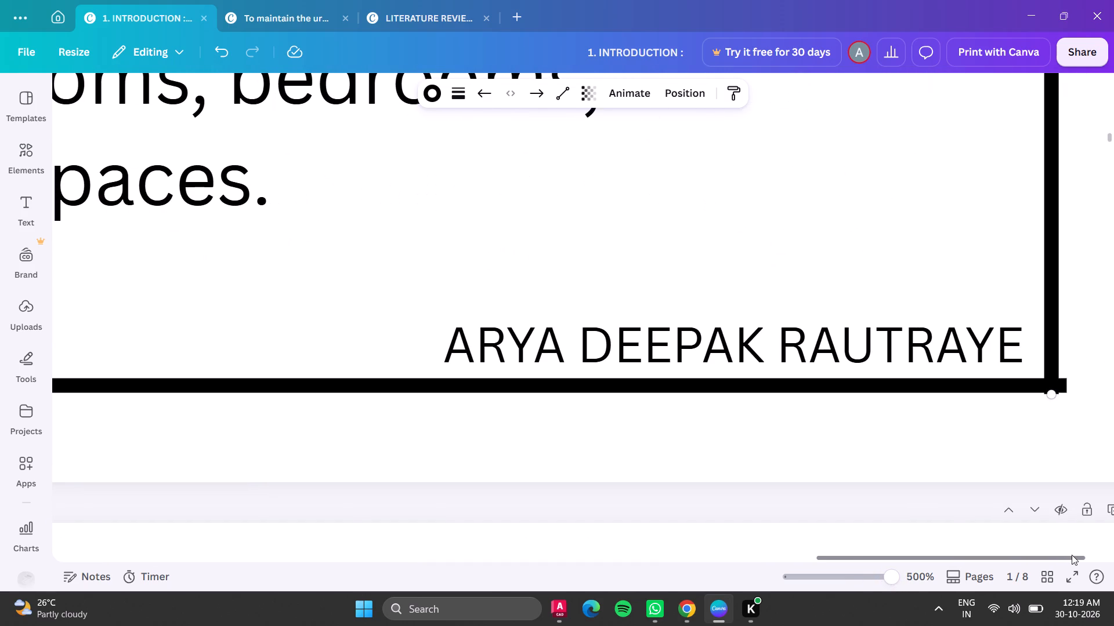
drag(1072, 555, 1072, 553)
drag(1048, 393, 1068, 386)
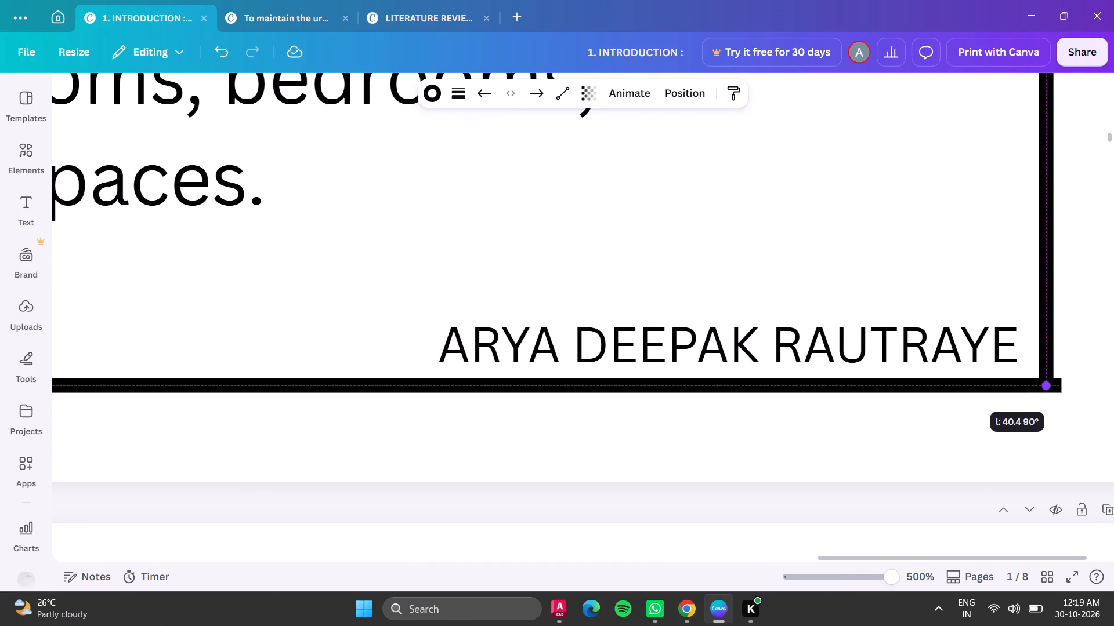
drag(1068, 386, 1097, 383)
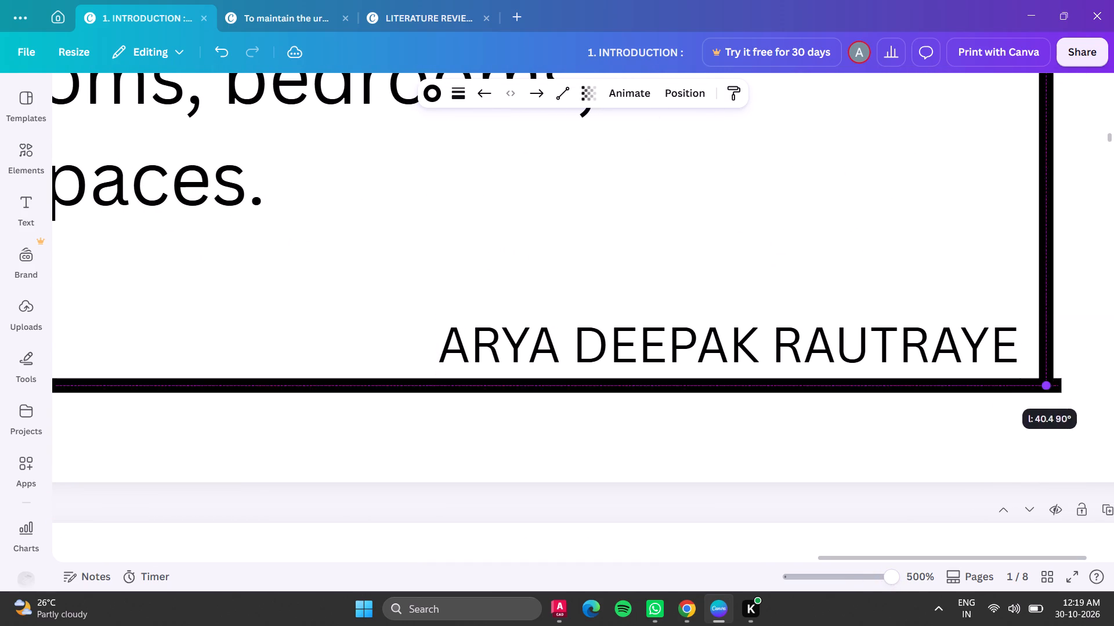
drag(1097, 383, 1110, 395)
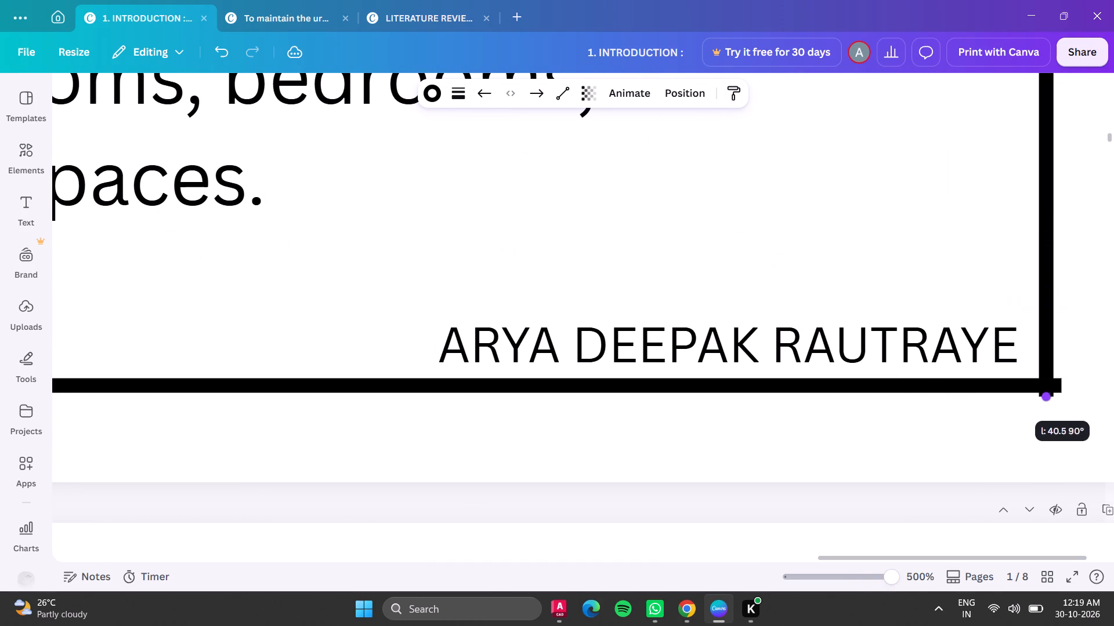
drag(1110, 395, 1050, 383)
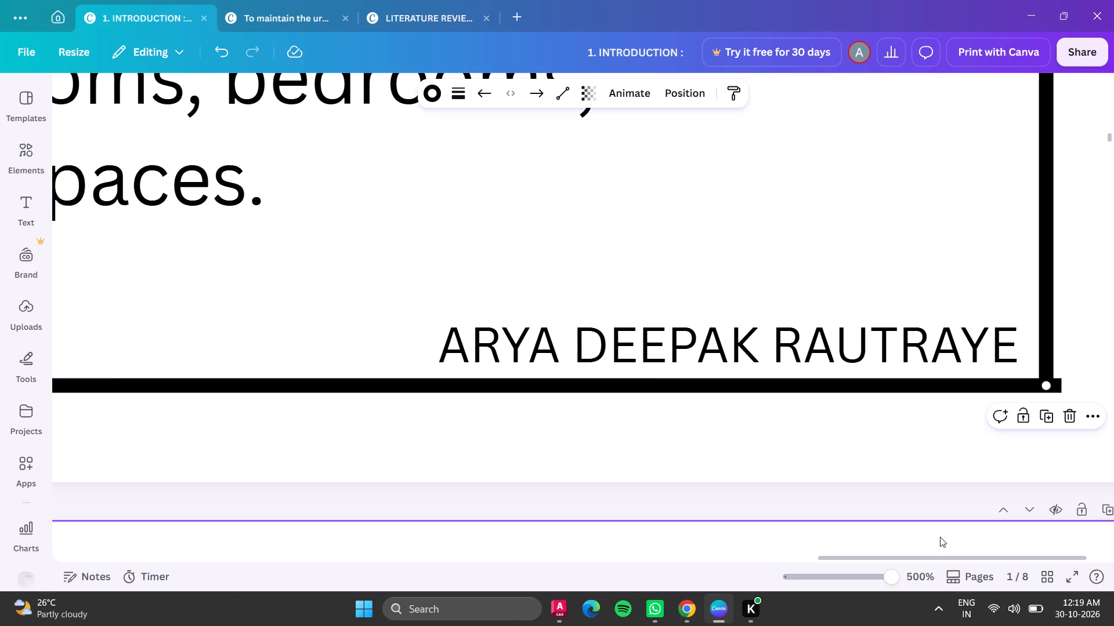
drag(894, 570, 859, 578)
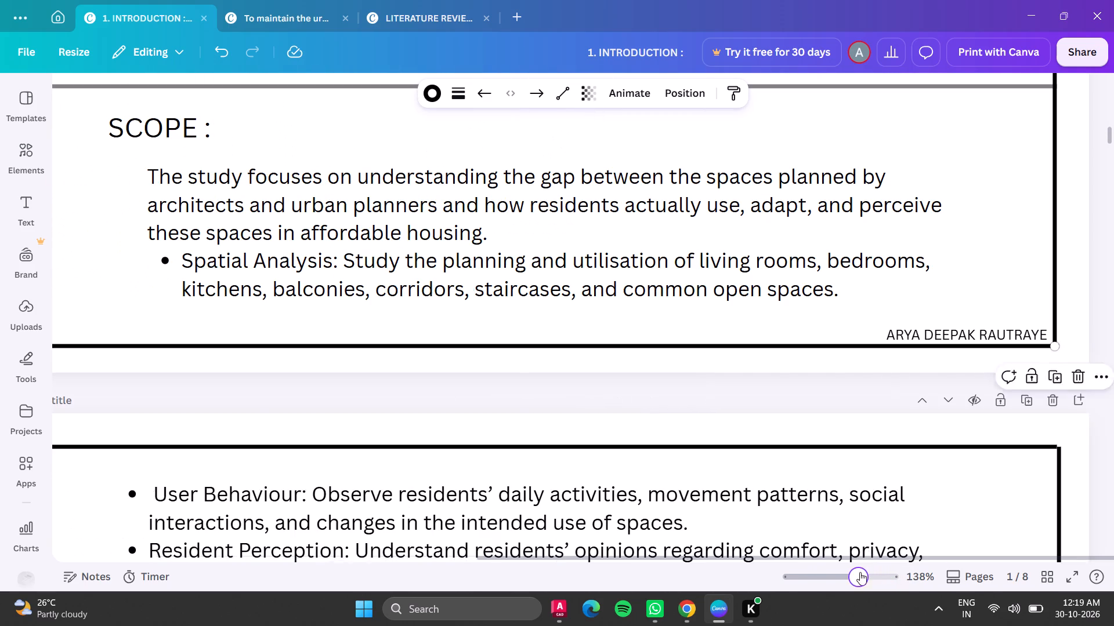
drag(854, 577, 839, 577)
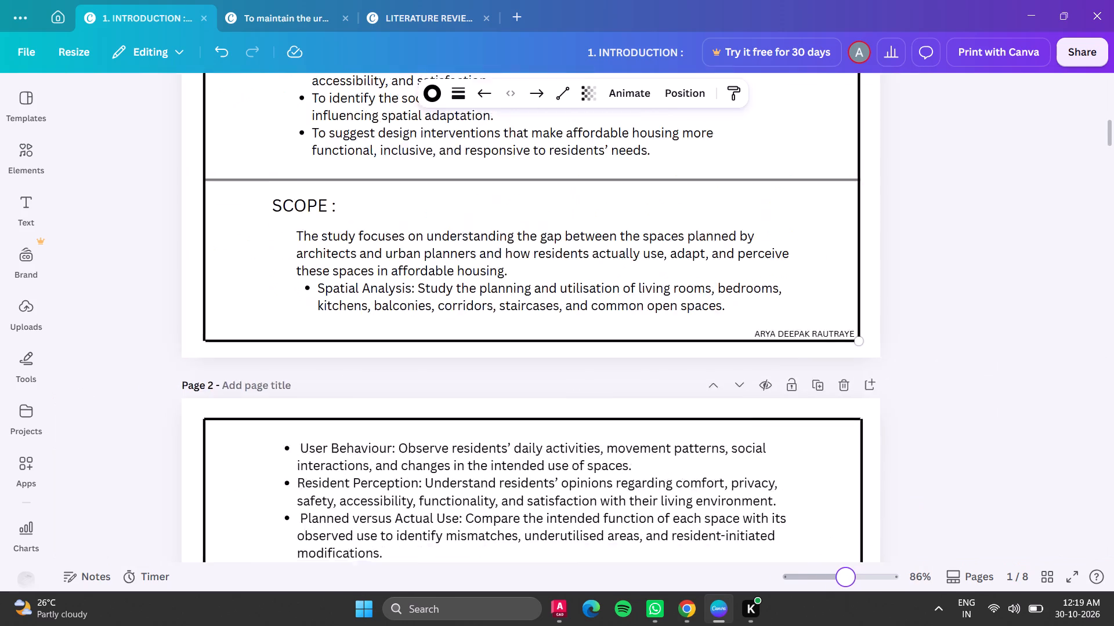
drag(839, 577, 830, 571)
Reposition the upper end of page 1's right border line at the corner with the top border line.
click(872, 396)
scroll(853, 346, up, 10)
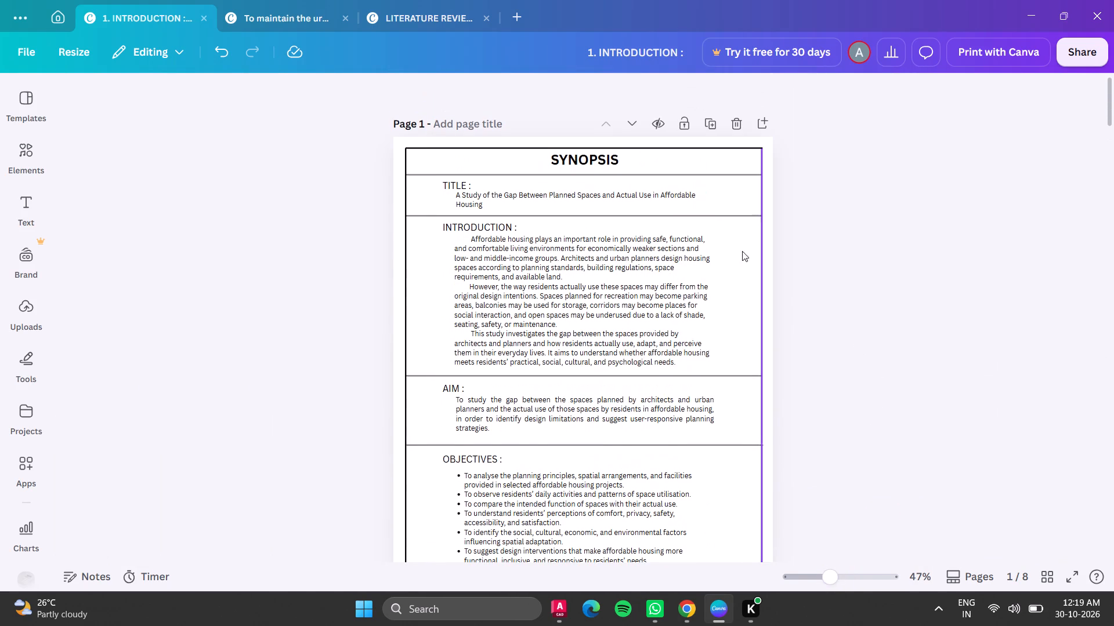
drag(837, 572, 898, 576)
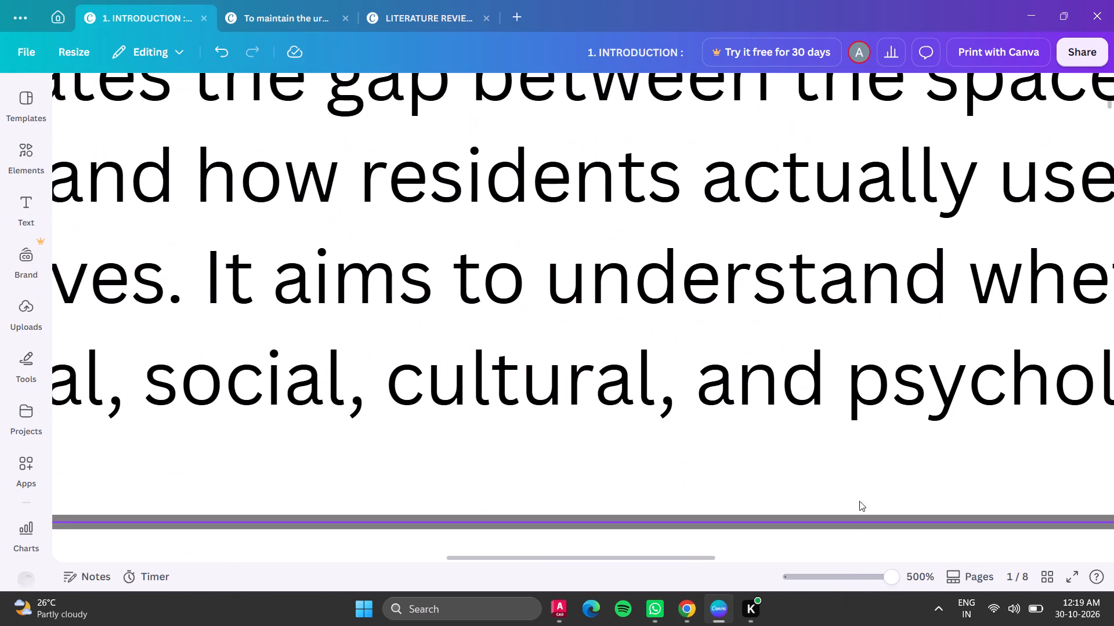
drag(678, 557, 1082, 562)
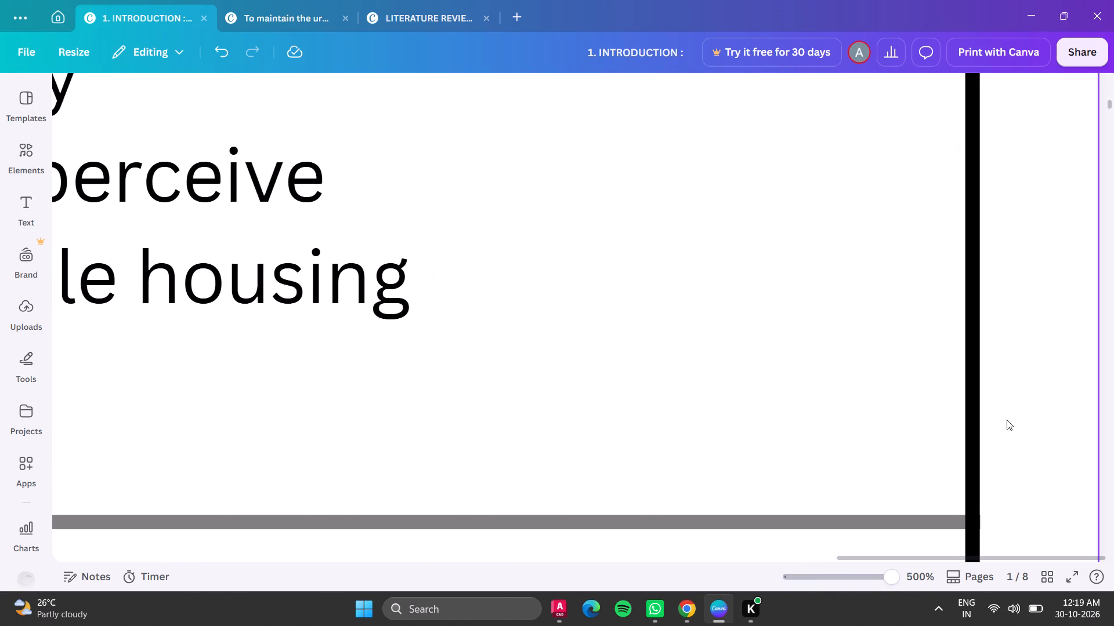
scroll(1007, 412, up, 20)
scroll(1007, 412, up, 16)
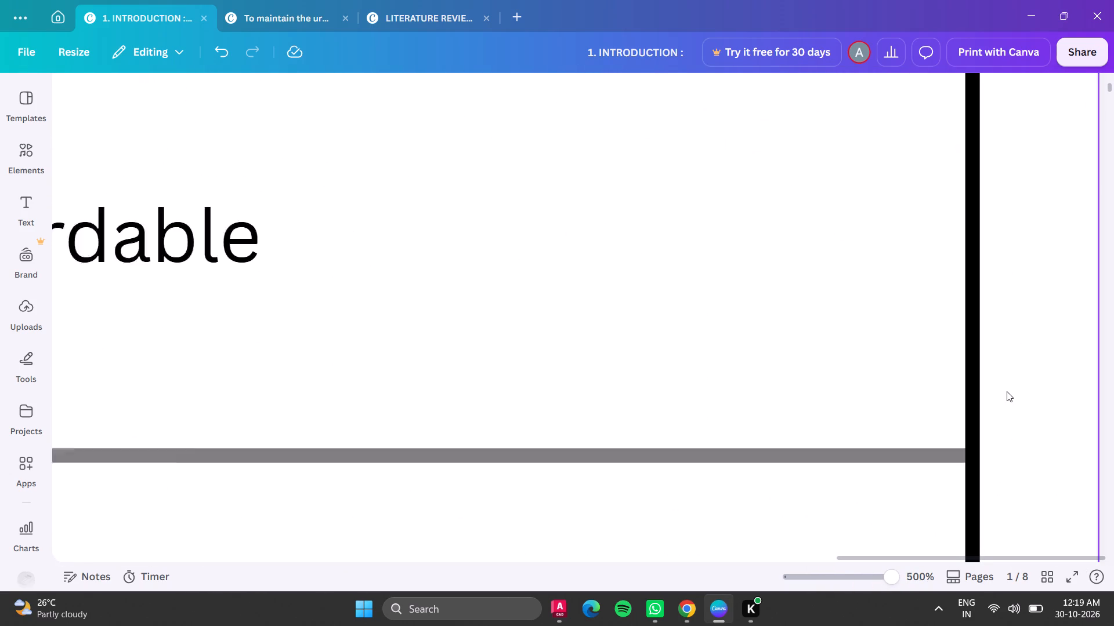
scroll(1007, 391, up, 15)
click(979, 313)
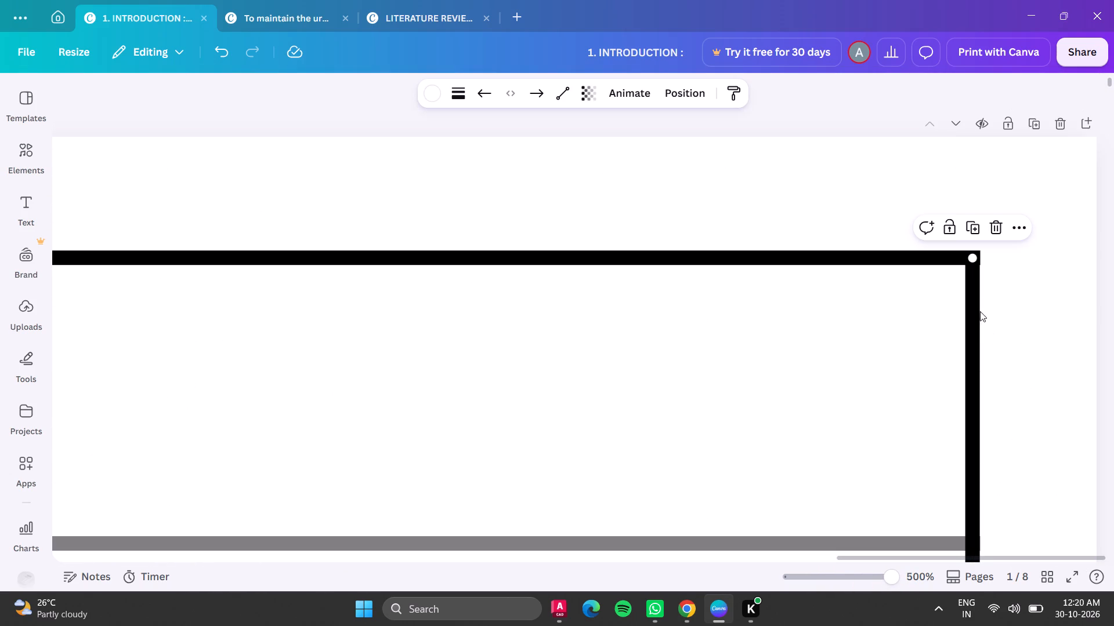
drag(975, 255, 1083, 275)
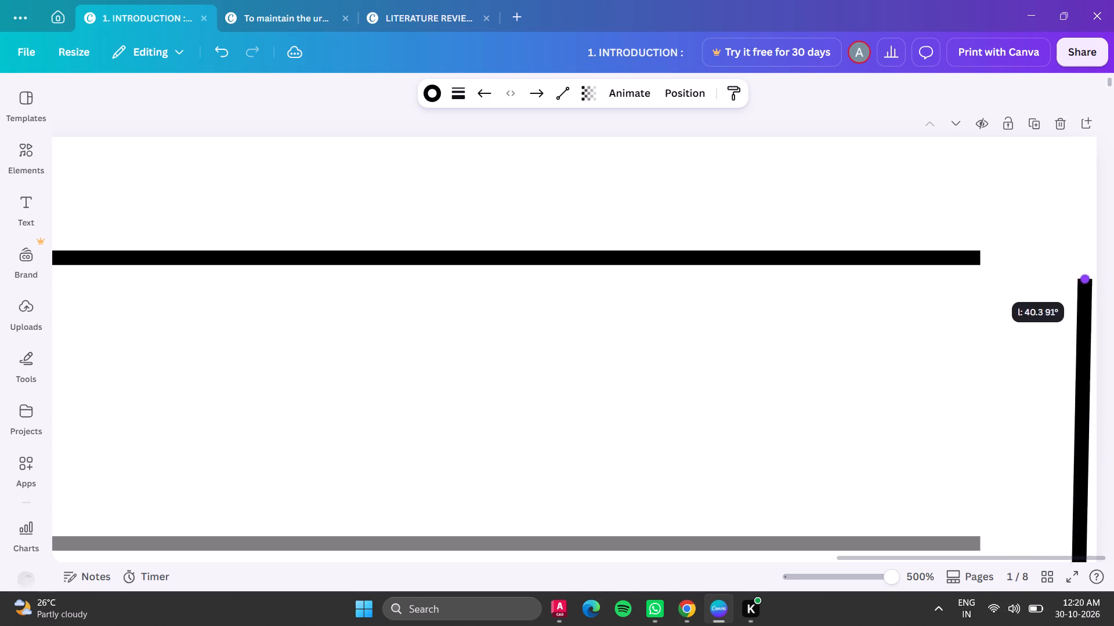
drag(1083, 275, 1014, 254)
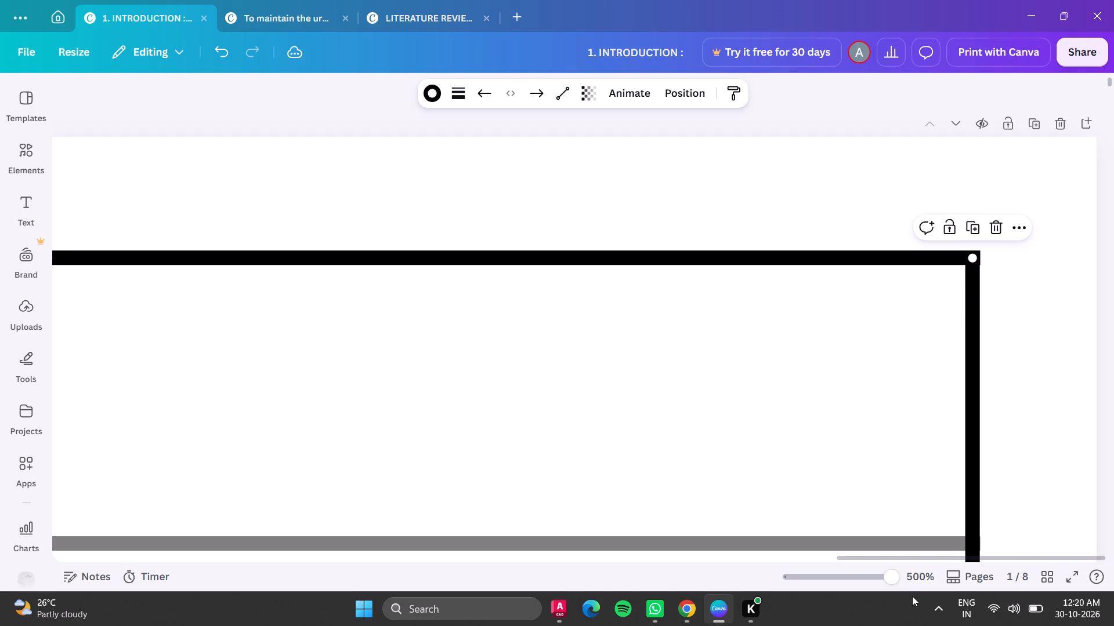
Shorten page 1's bottom border line to about 27.8 so its end sits flush with the right border line's outer edge.
drag(891, 559, 625, 555)
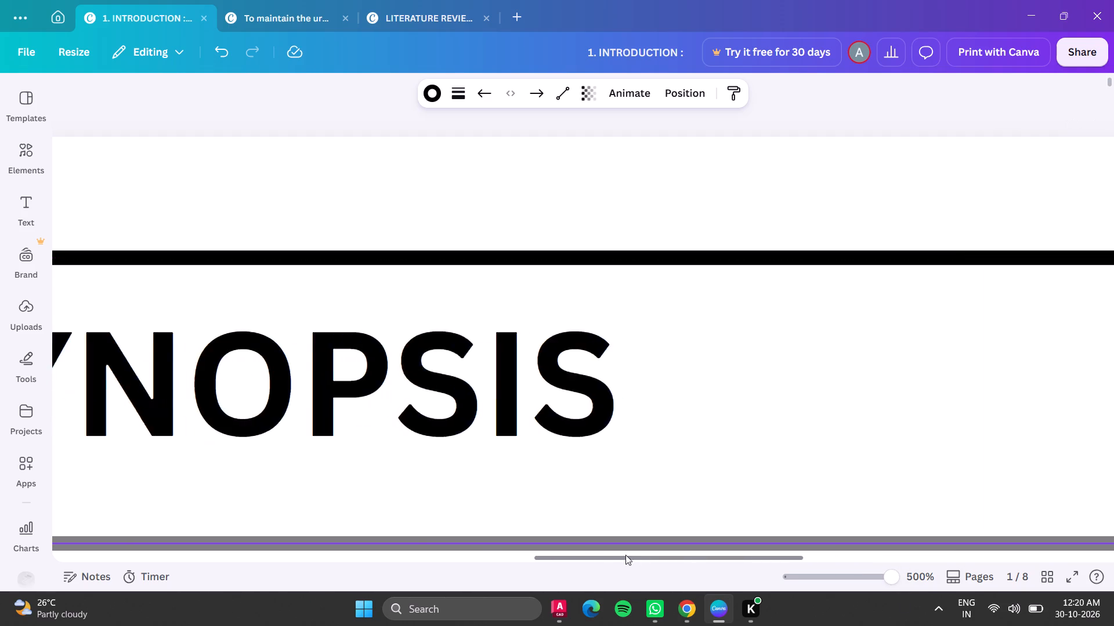
drag(625, 555, 631, 555)
drag(889, 583, 853, 585)
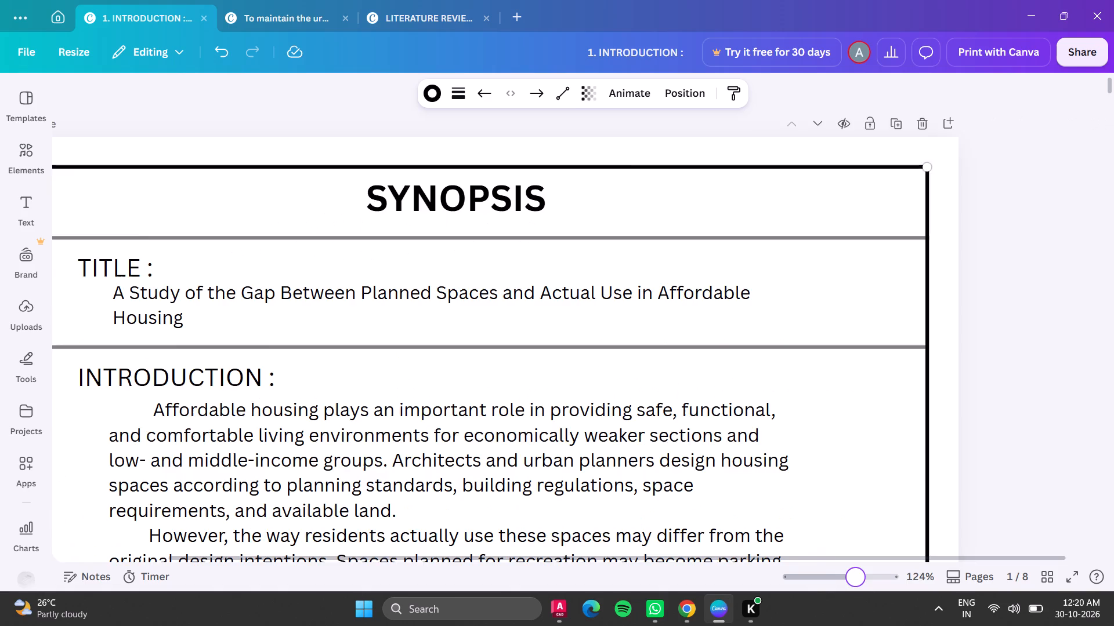
drag(853, 585, 822, 578)
scroll(783, 527, down, 2)
scroll(738, 476, up, 1)
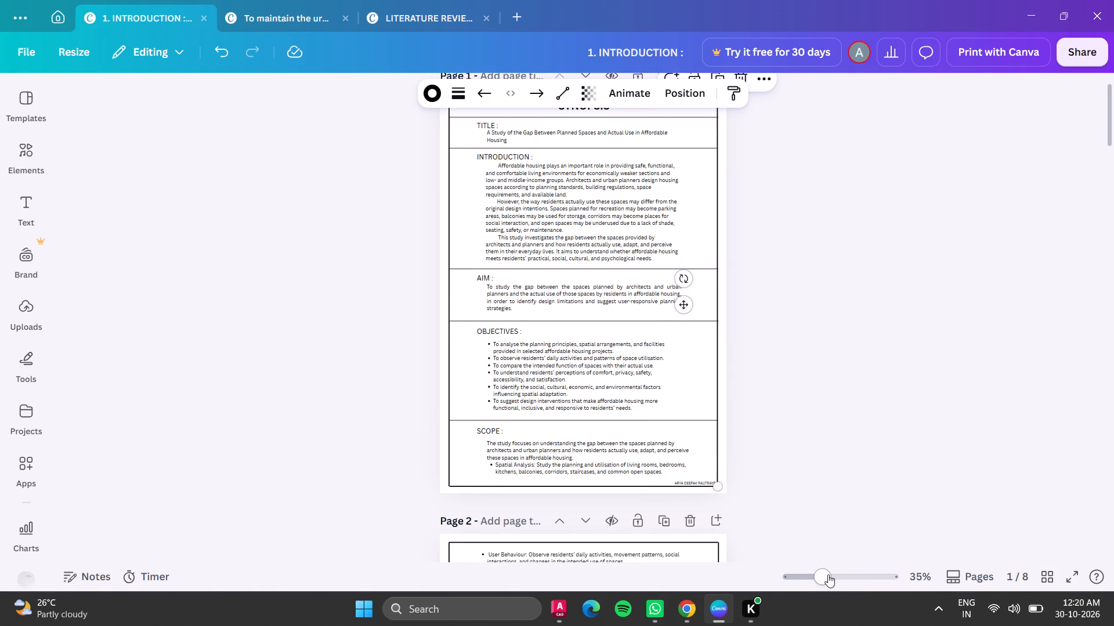
drag(825, 577, 899, 565)
scroll(814, 516, down, 15)
scroll(779, 510, down, 8)
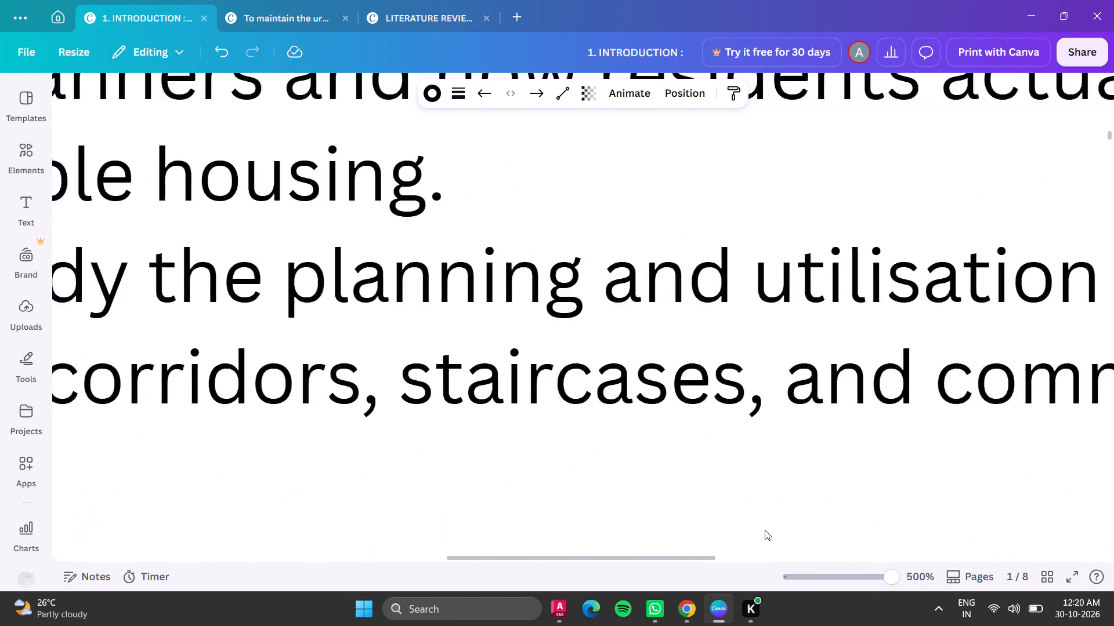
drag(649, 556, 871, 551)
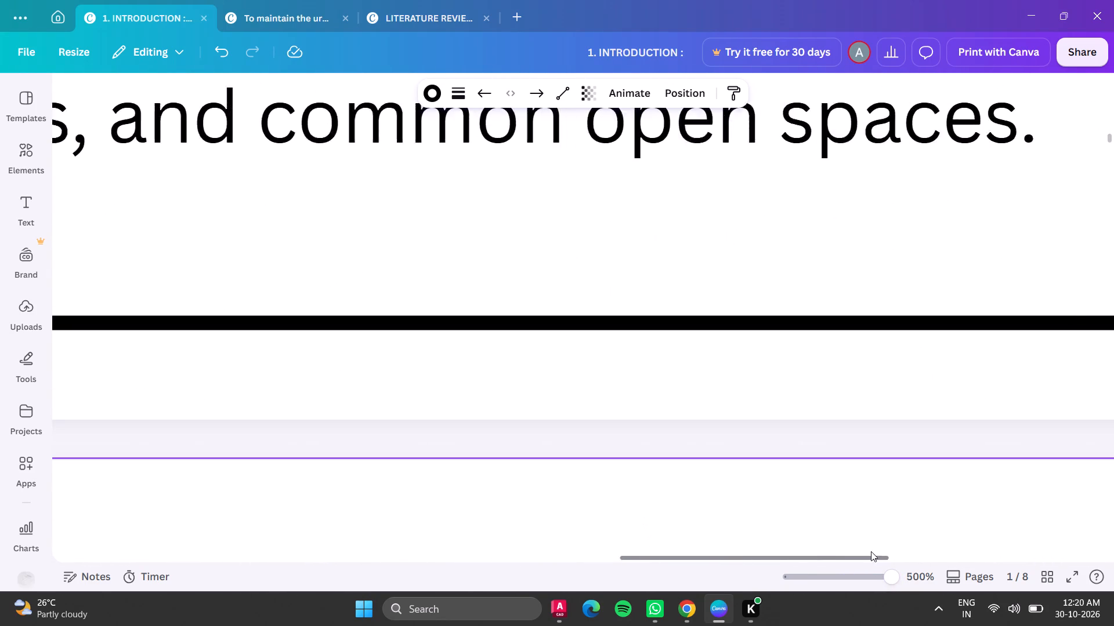
drag(871, 551, 1098, 556)
click(975, 321)
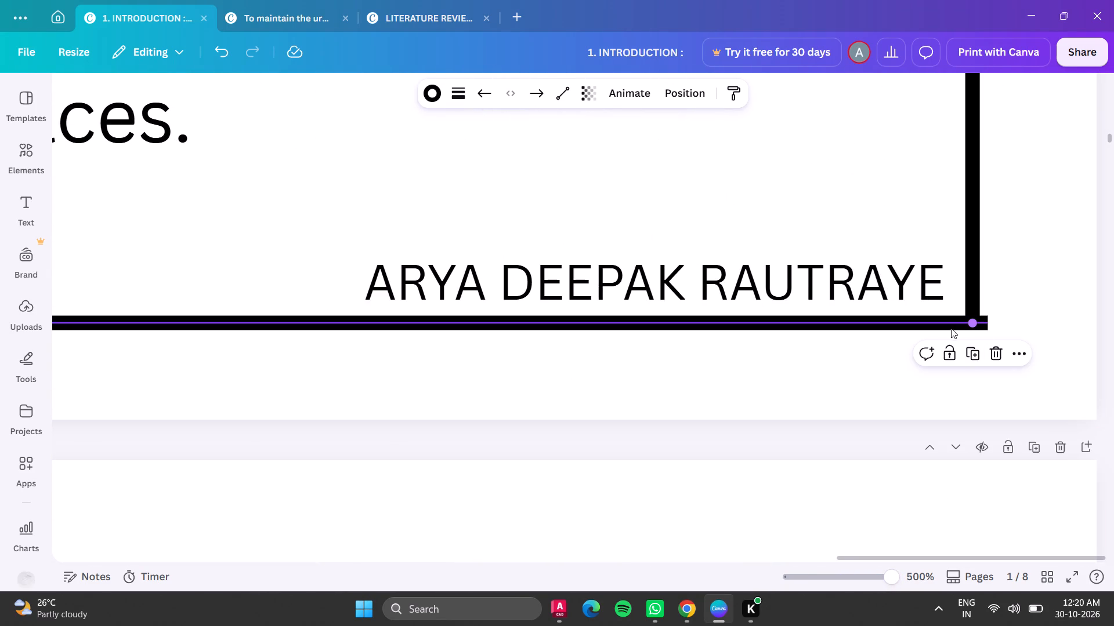
key(Escape)
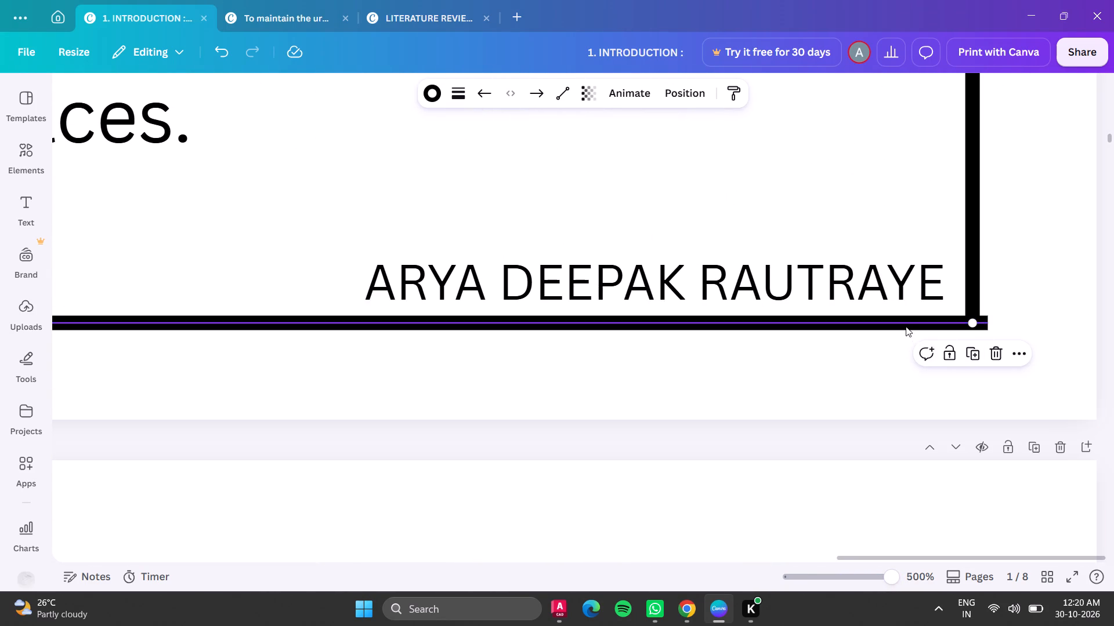
click(906, 326)
drag(986, 322, 982, 323)
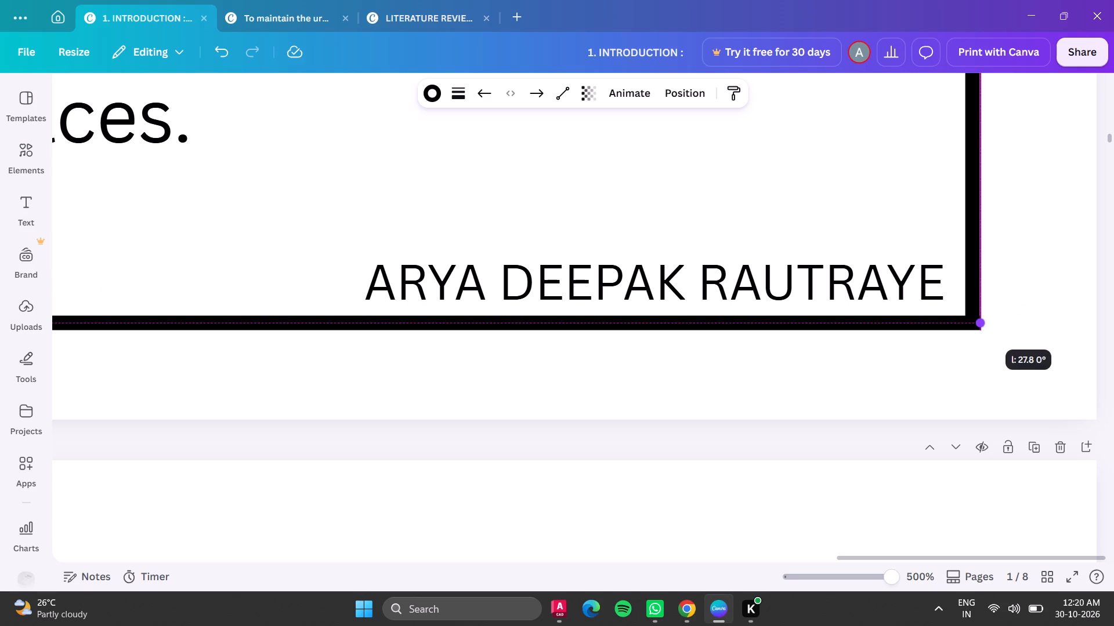
drag(982, 323, 980, 323)
click(980, 323)
key(Escape)
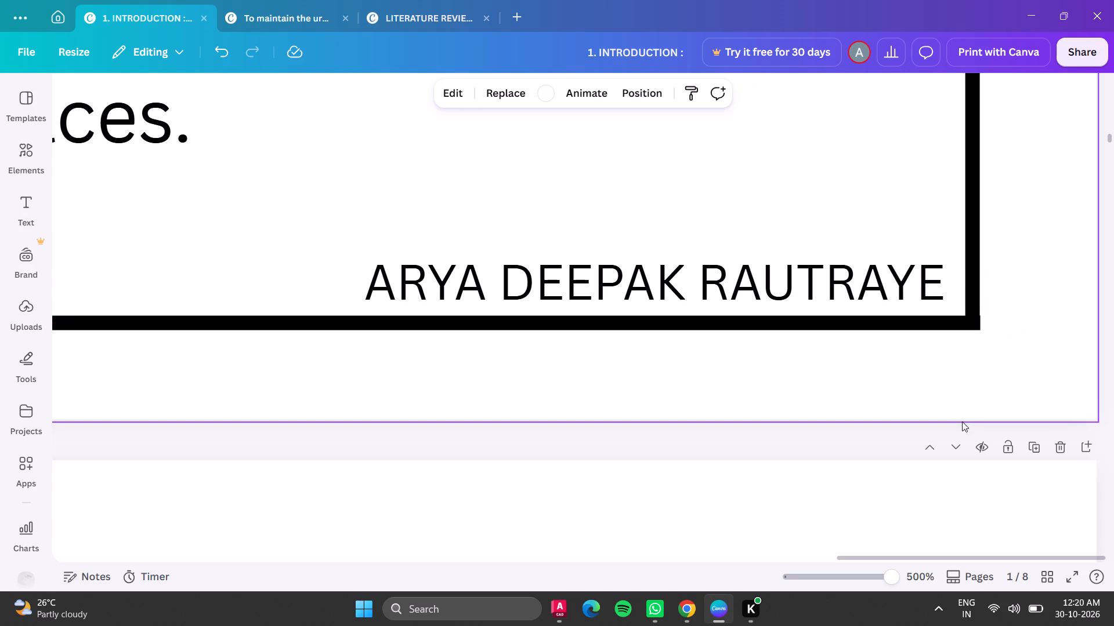
Review the border and divider lines on pages 1 and 2.
drag(894, 572, 856, 572)
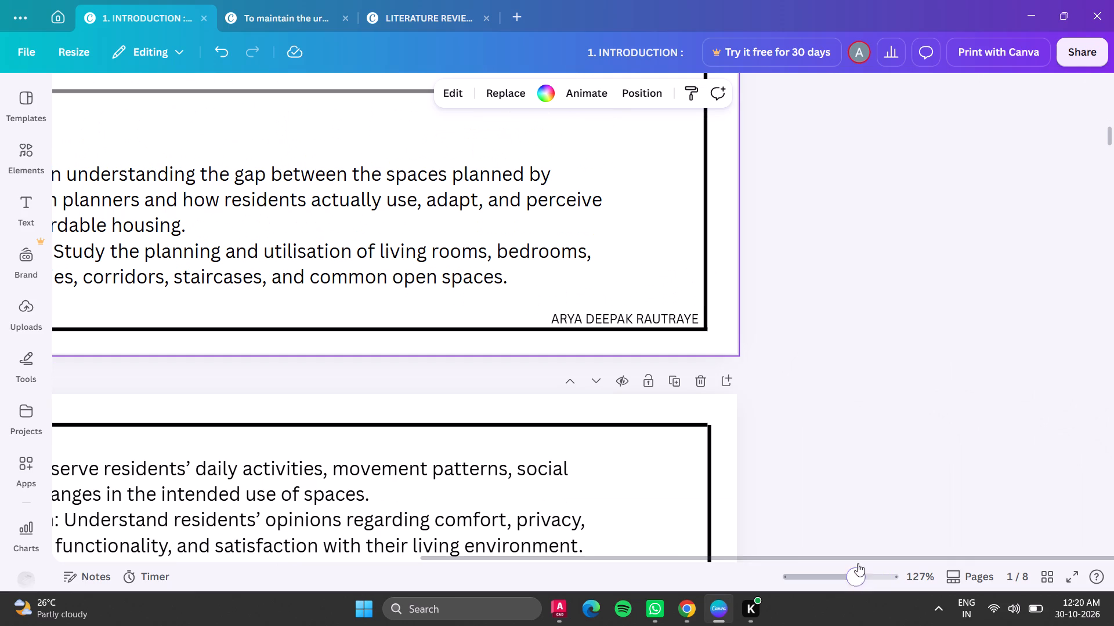
click(877, 439)
key(Escape)
scroll(876, 441, down, 7)
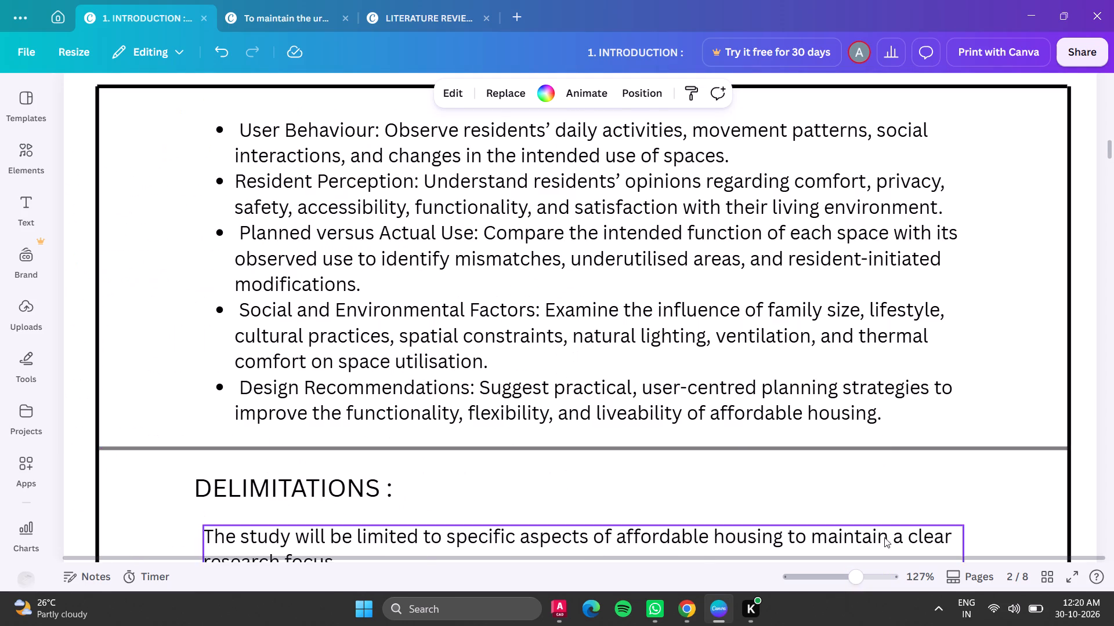
drag(865, 577, 836, 578)
scroll(884, 318, up, 11)
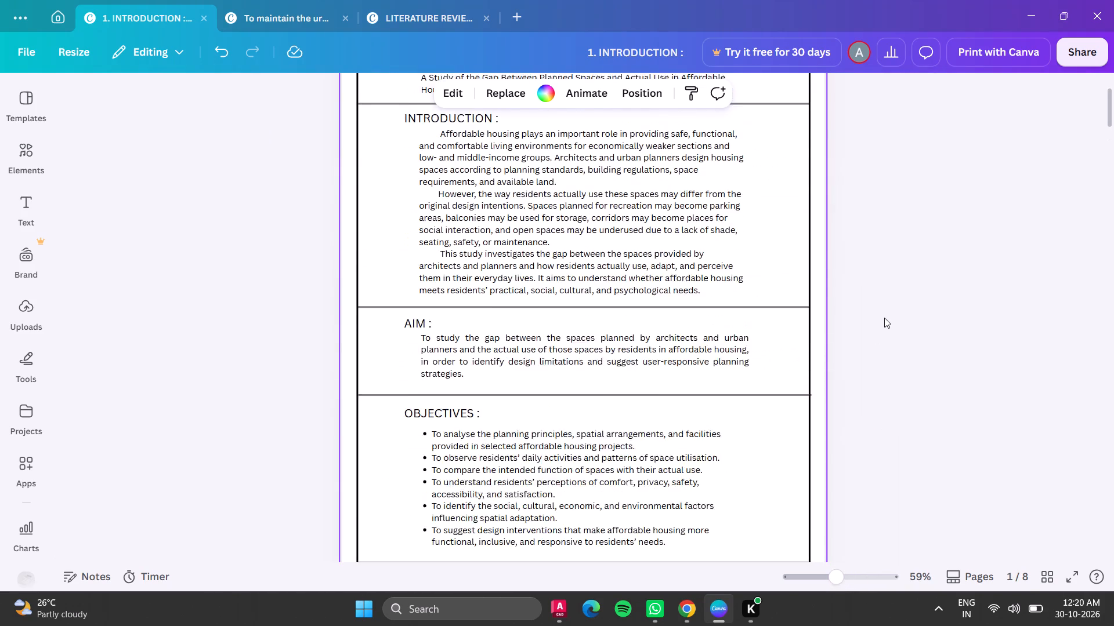
Try a stroke weight of 20 on page 1's right border line, and settle on 2.
scroll(884, 318, up, 6)
click(815, 165)
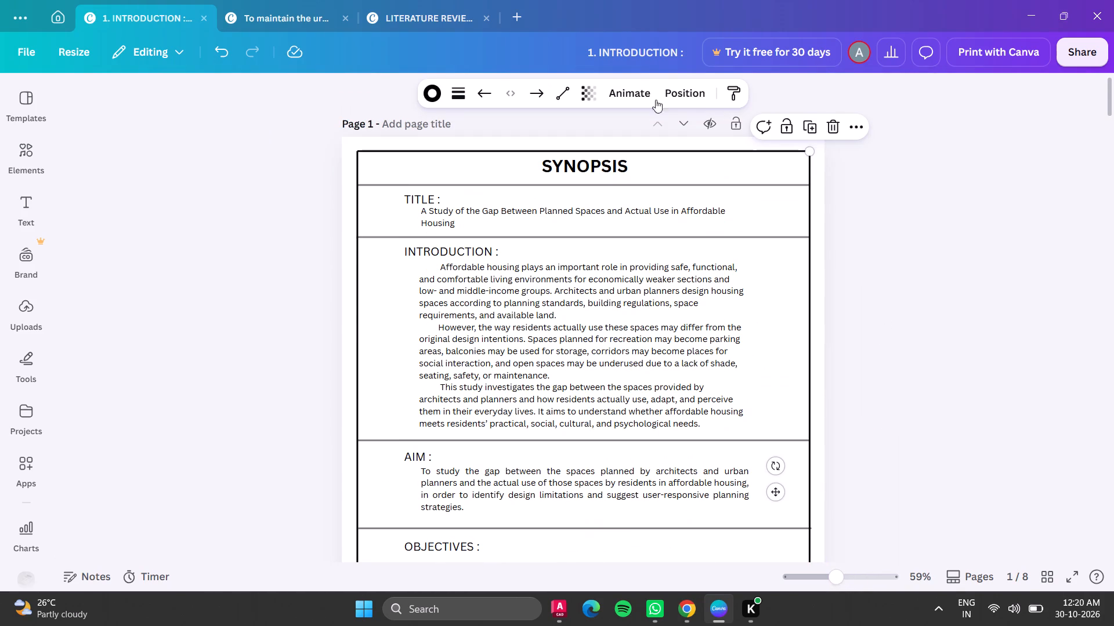
click(585, 88)
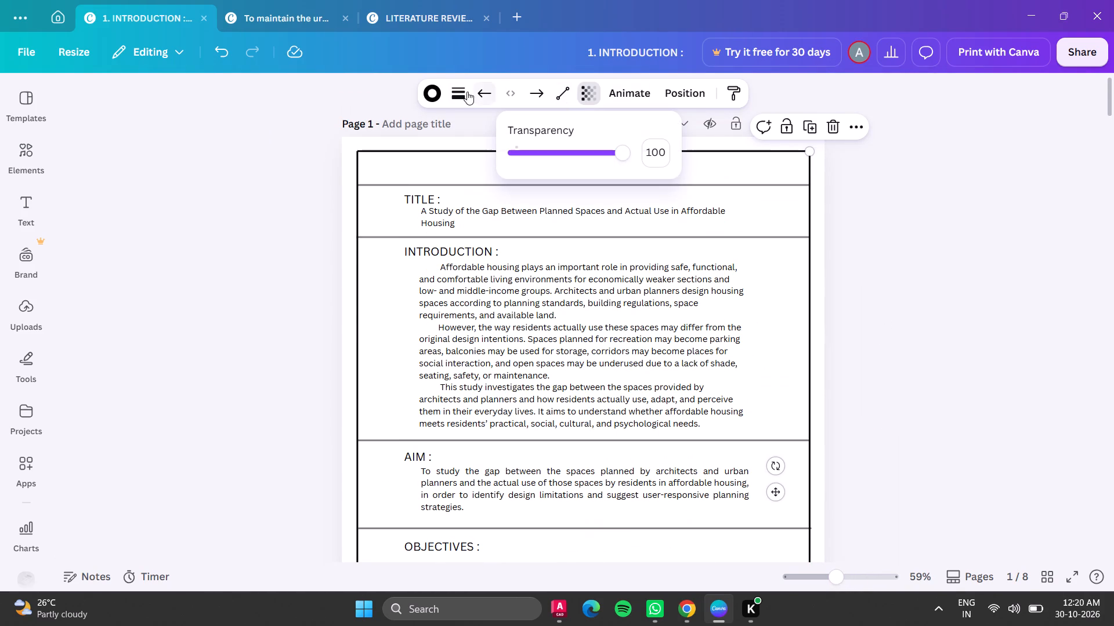
click(464, 92)
click(558, 225)
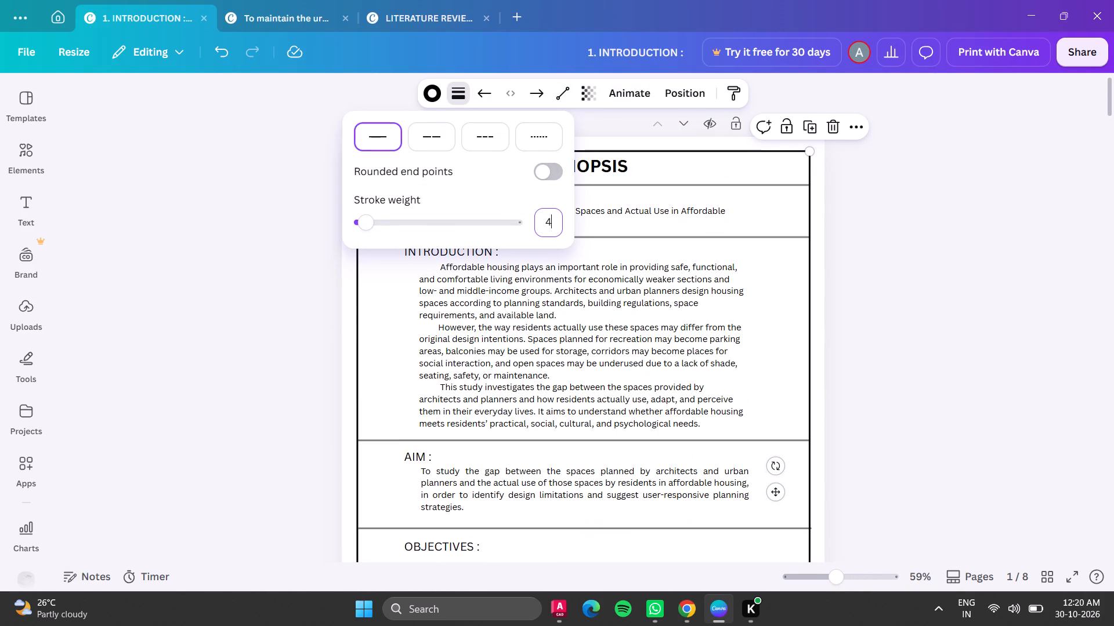
text(20)
key(Return)
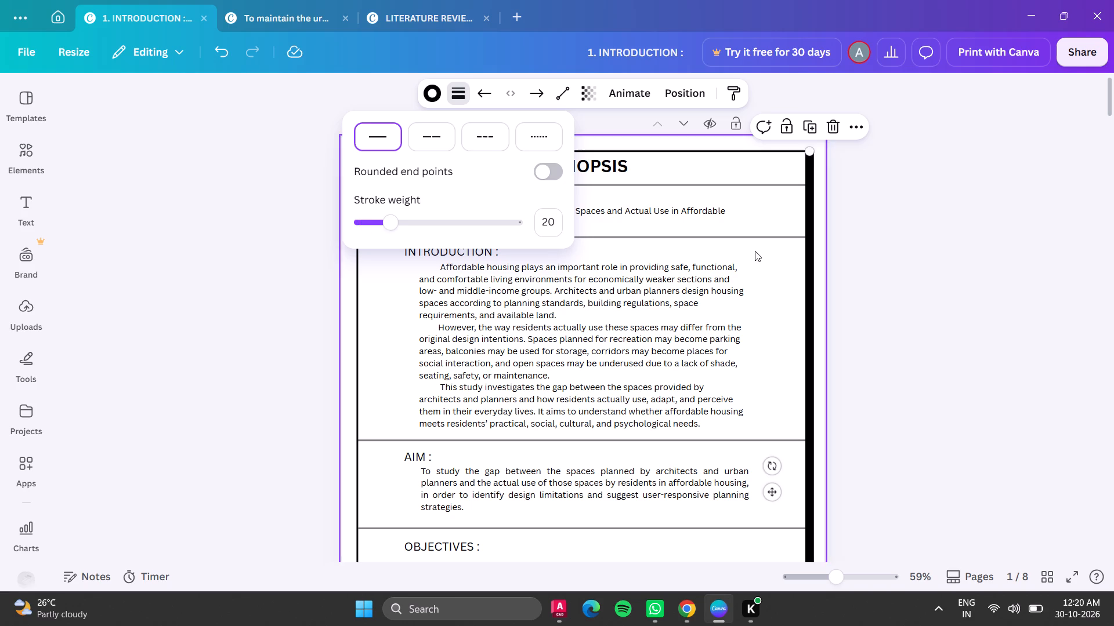
click(558, 218)
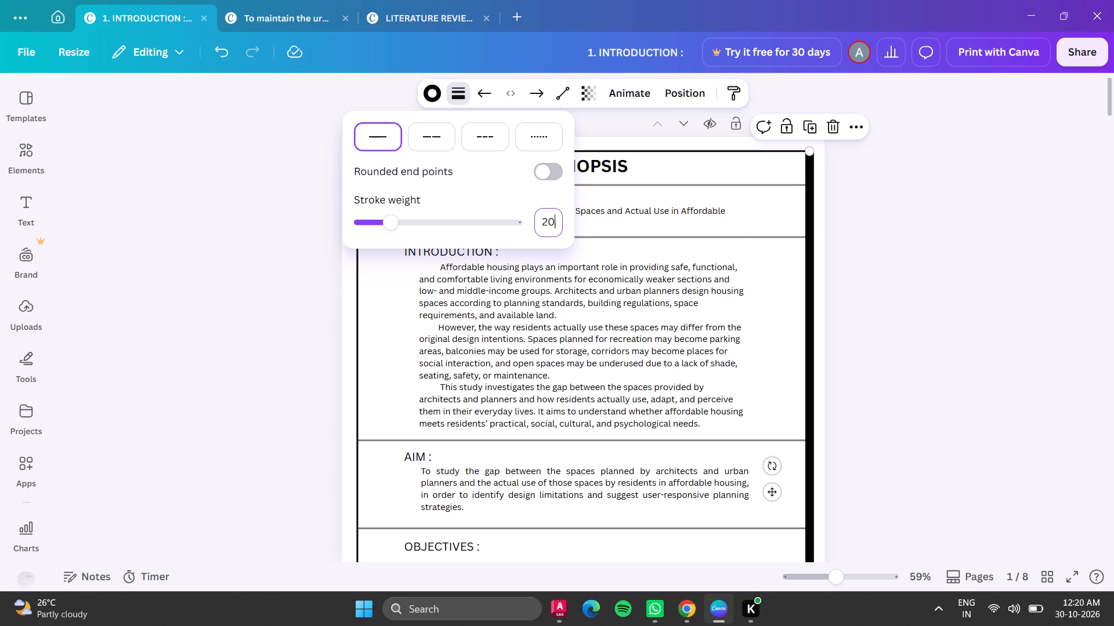
key(2)
key(Return)
click(871, 247)
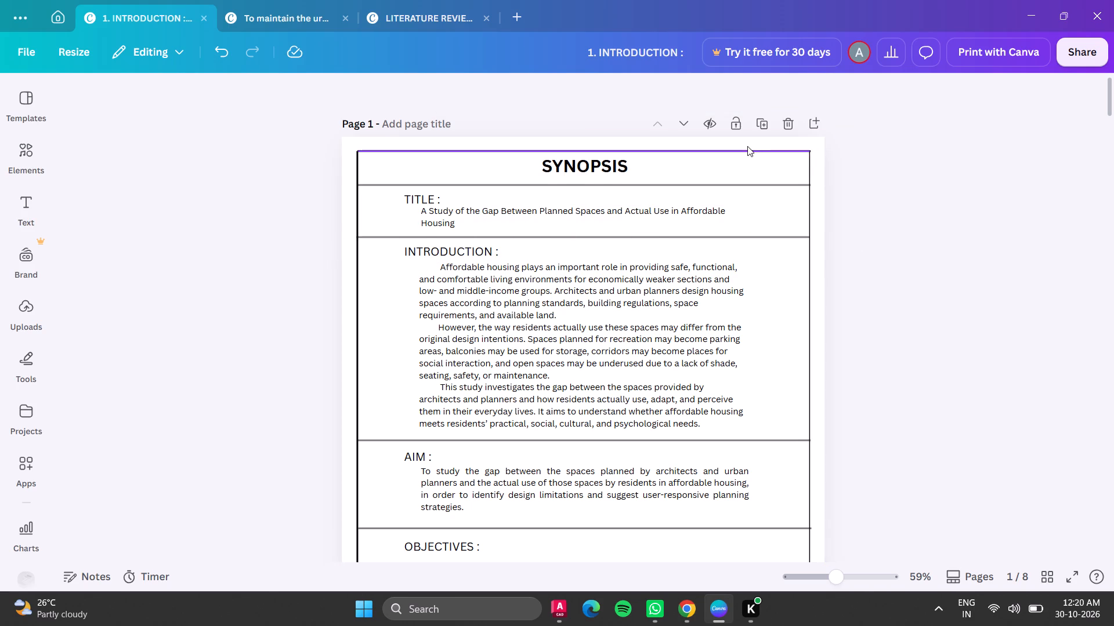
Set the stroke weight of page 1's top border line to 2.
click(747, 148)
click(466, 93)
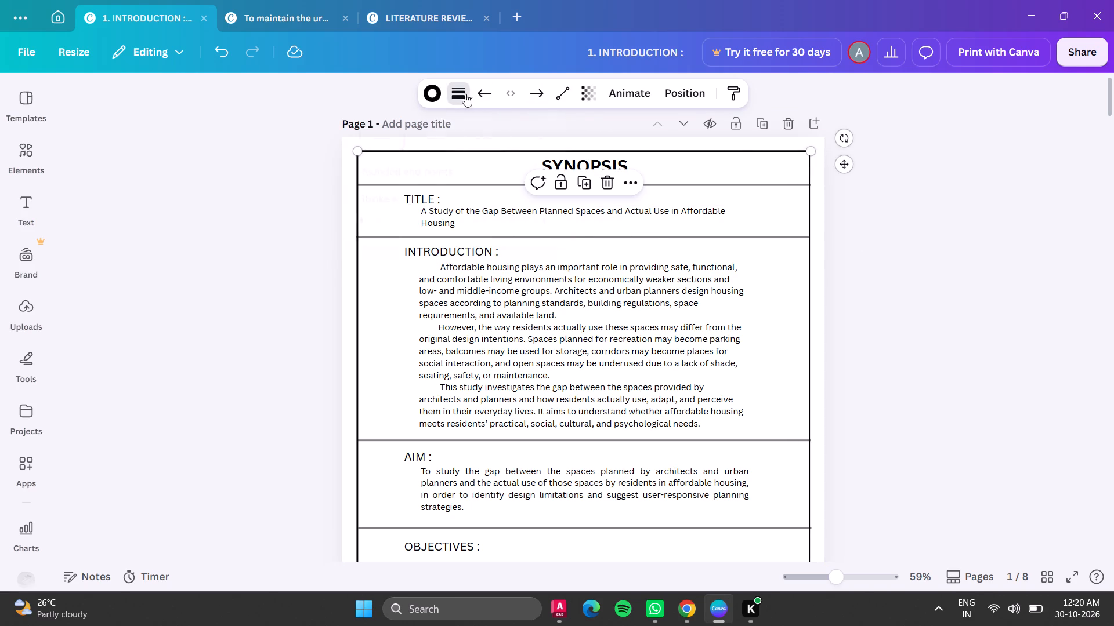
click(552, 217)
key(2)
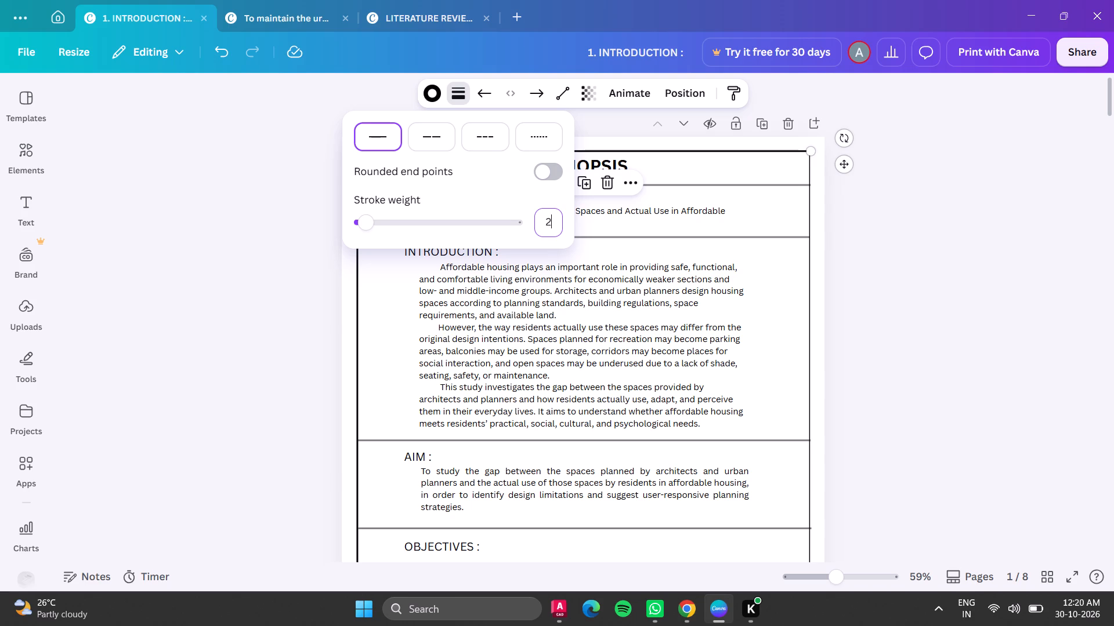
key(Return)
click(879, 273)
Set the stroke weight of page 1's left border line to 2.
click(358, 307)
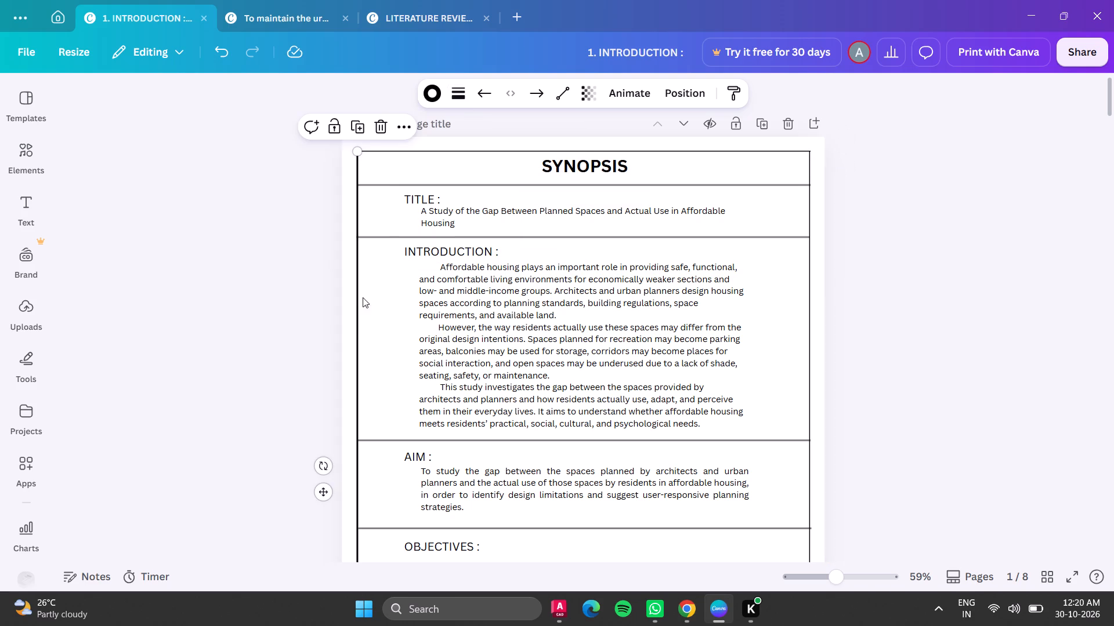
click(454, 101)
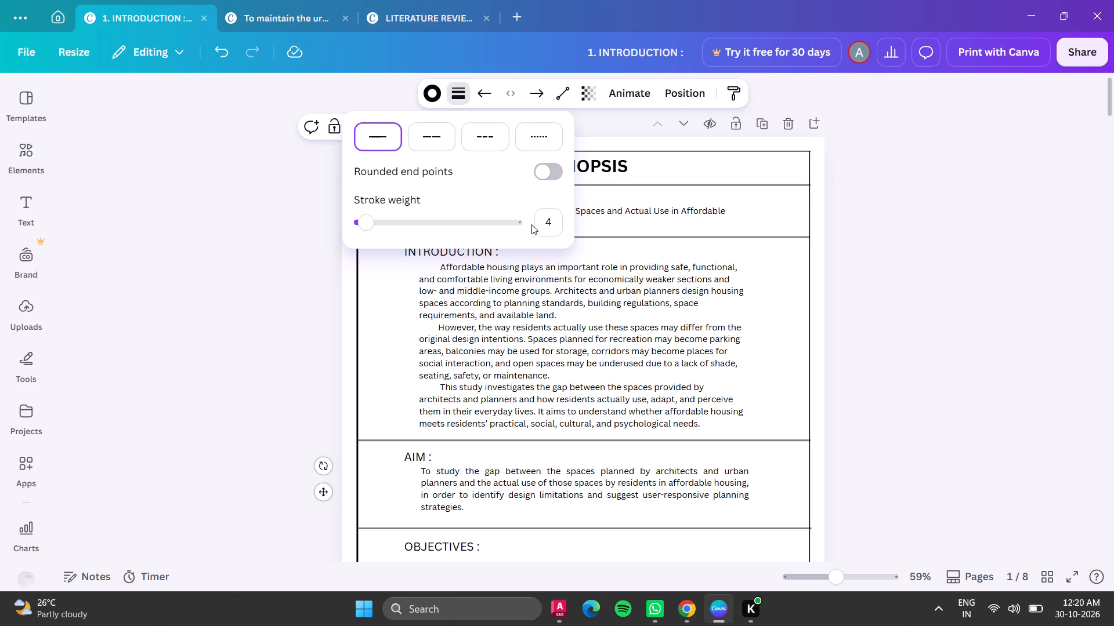
click(547, 221)
key(2)
key(Return)
click(1047, 297)
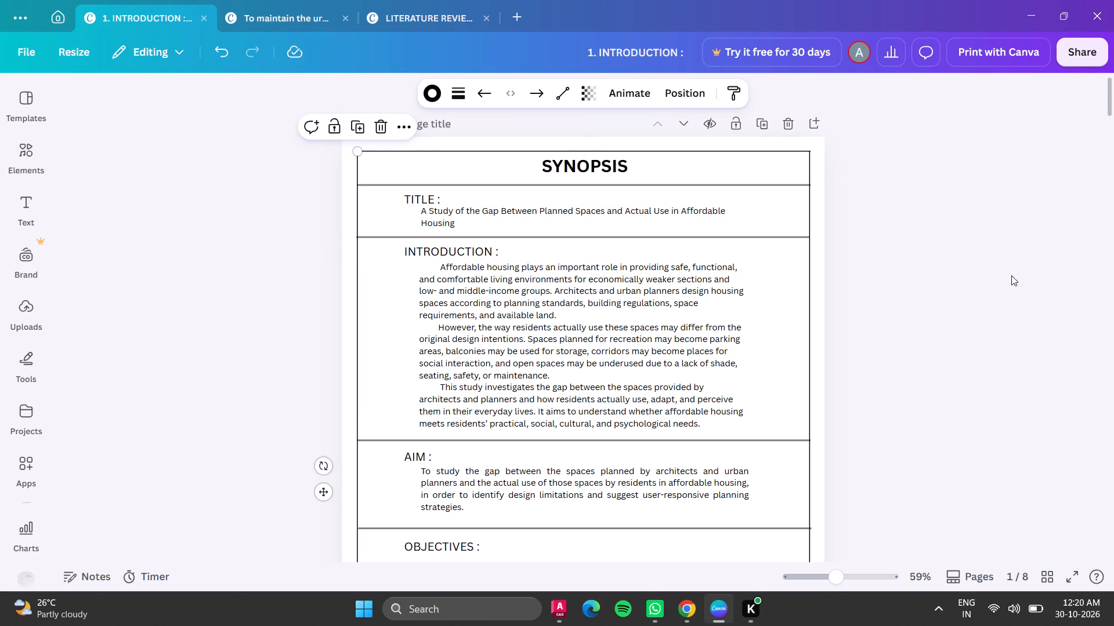
Set the stroke weight of page 1's bottom border line to 2.
scroll(1010, 275, down, 4)
scroll(869, 307, down, 4)
click(587, 422)
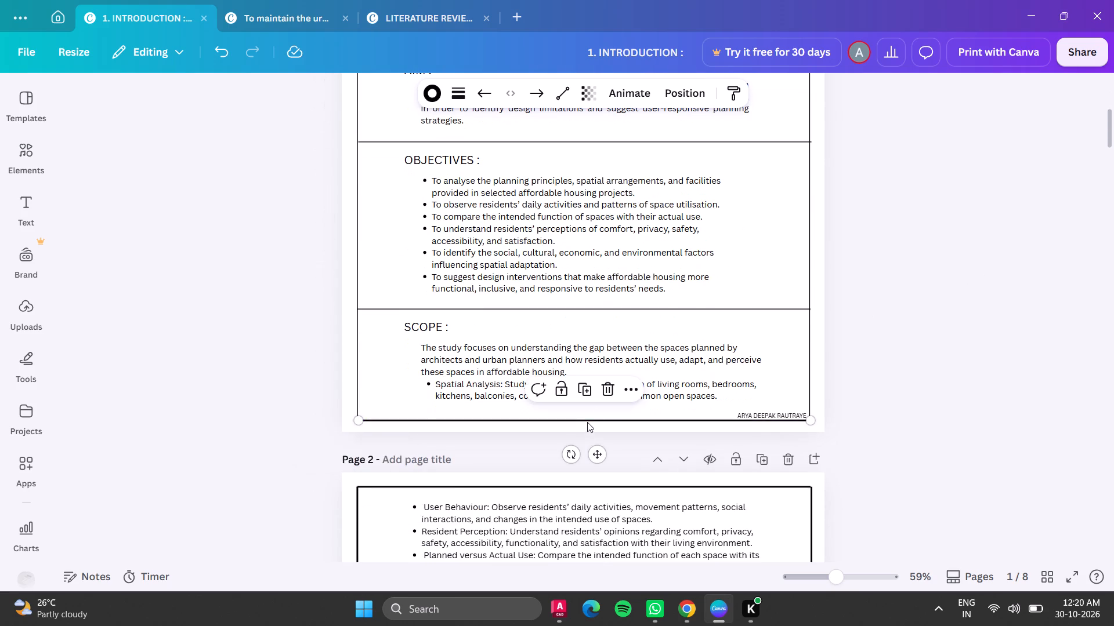
click(454, 88)
click(548, 219)
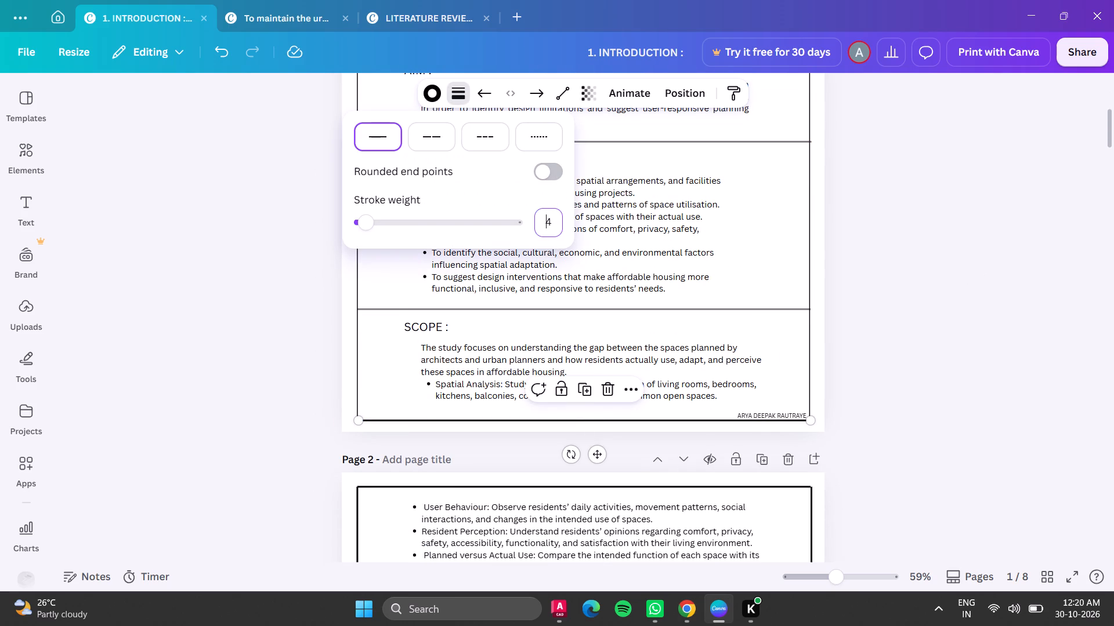
key(2)
key(Return)
click(887, 257)
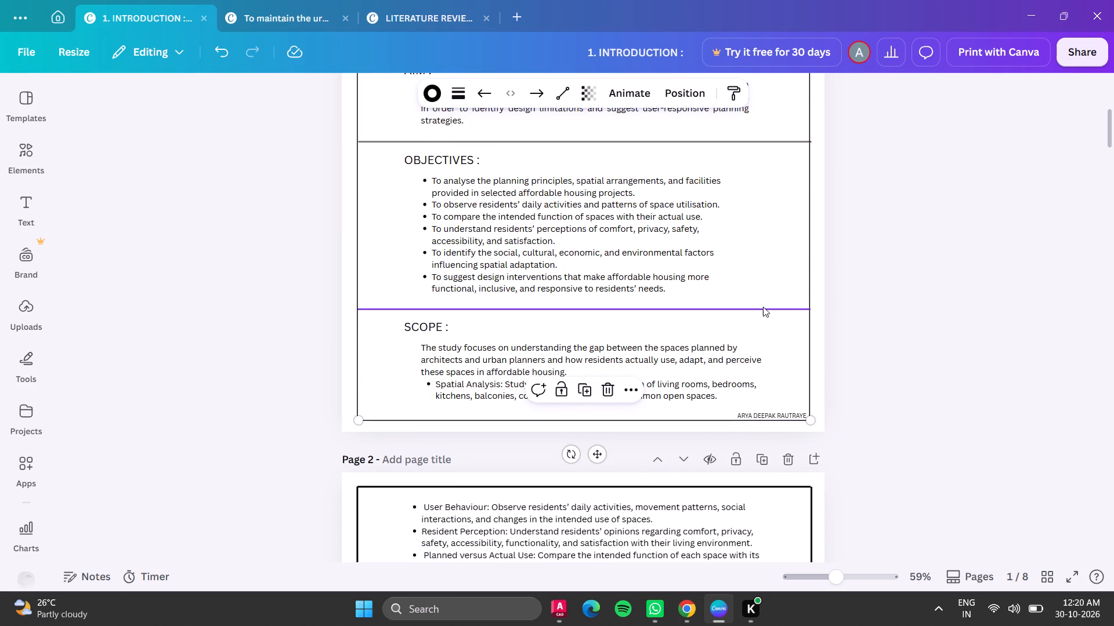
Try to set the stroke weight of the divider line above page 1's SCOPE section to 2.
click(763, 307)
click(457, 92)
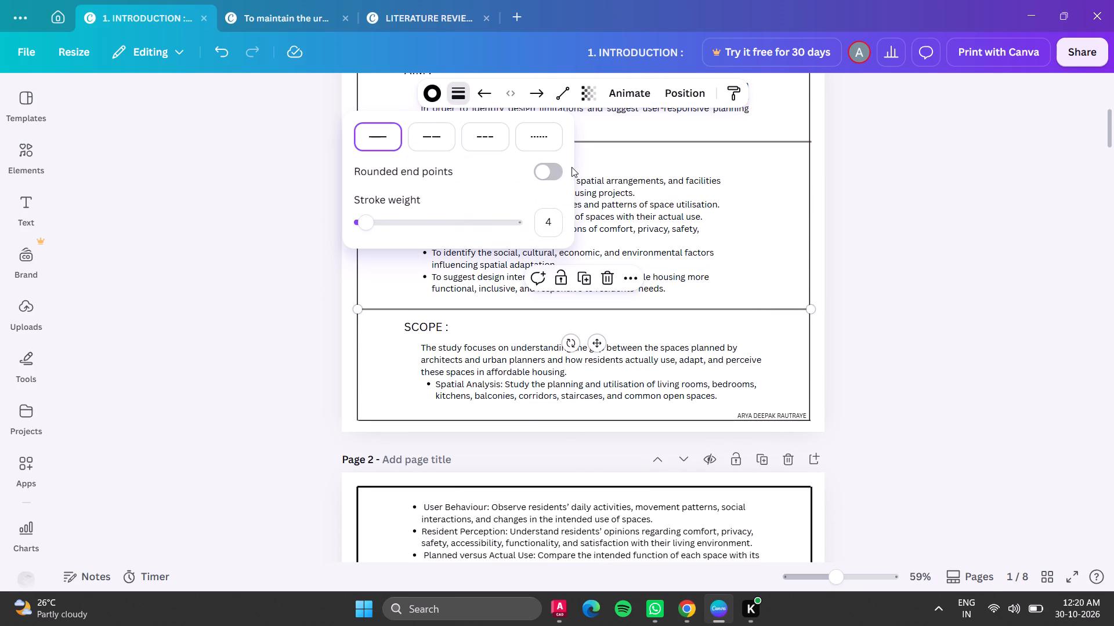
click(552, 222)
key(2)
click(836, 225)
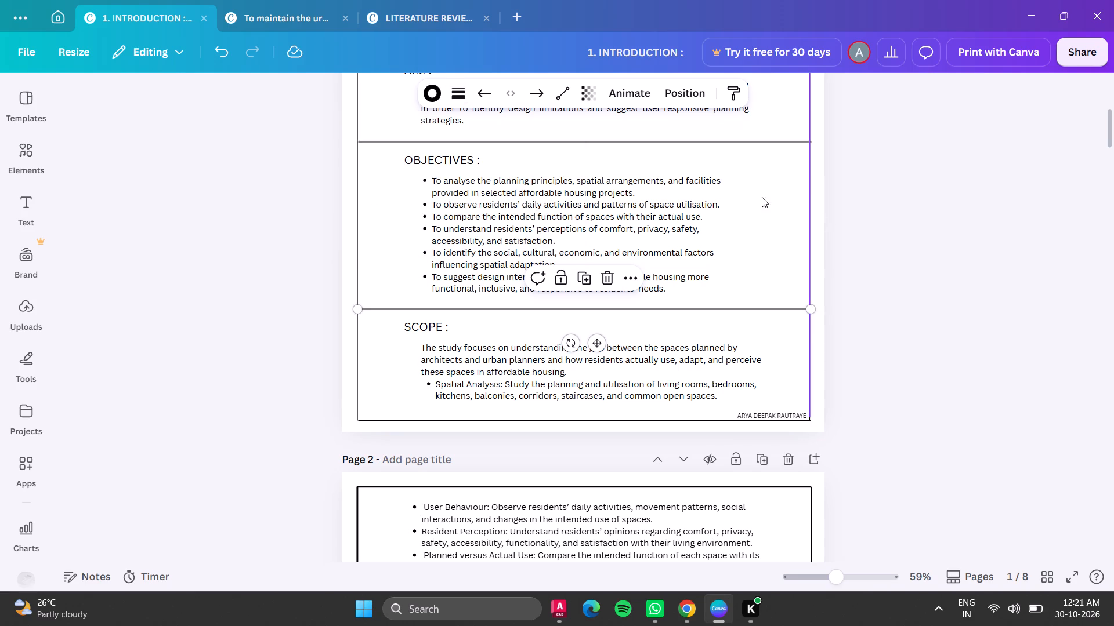
Set the stroke weight of the divider line above page 1's OBJECTIVES section to 2.
click(691, 140)
click(459, 92)
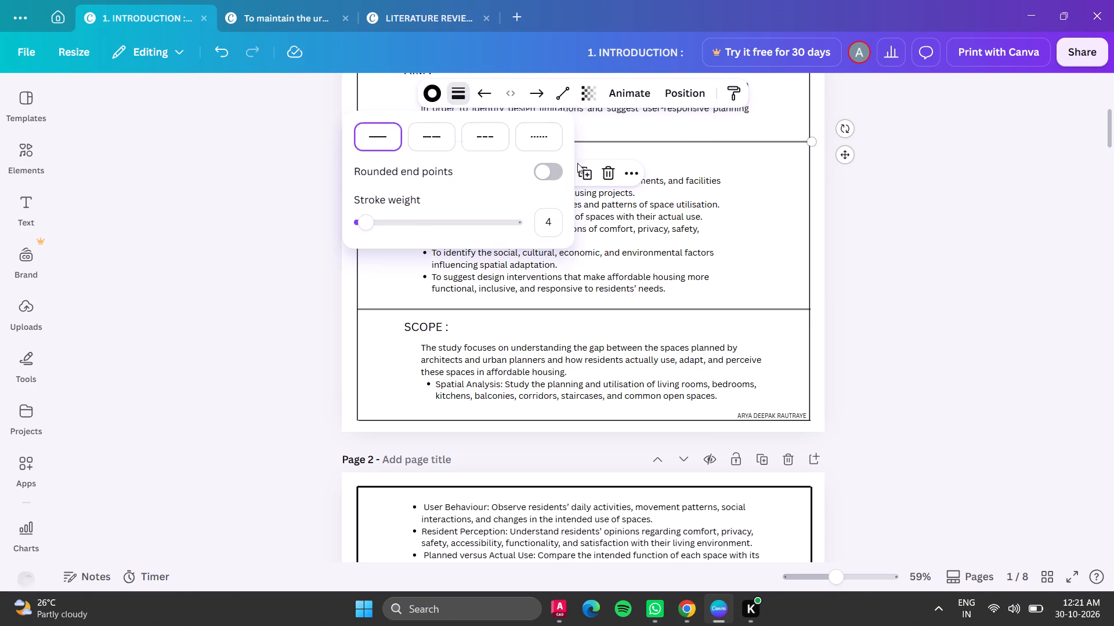
click(547, 224)
key(2)
key(Return)
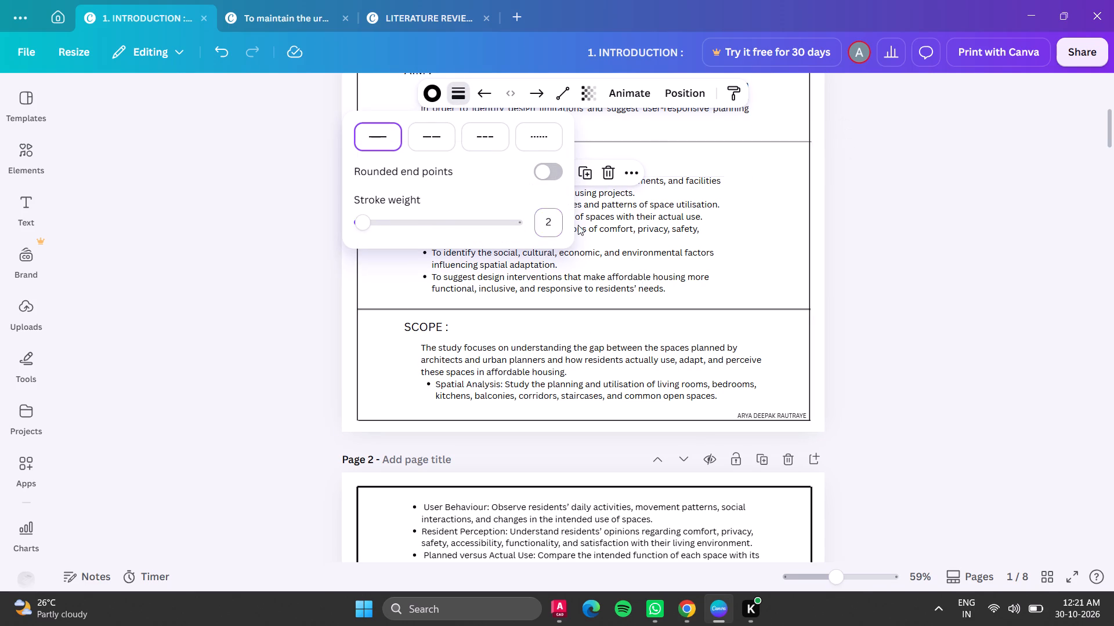
click(968, 255)
Set the stroke weight of the divider line above page 1's SCOPE section to 2.
click(776, 307)
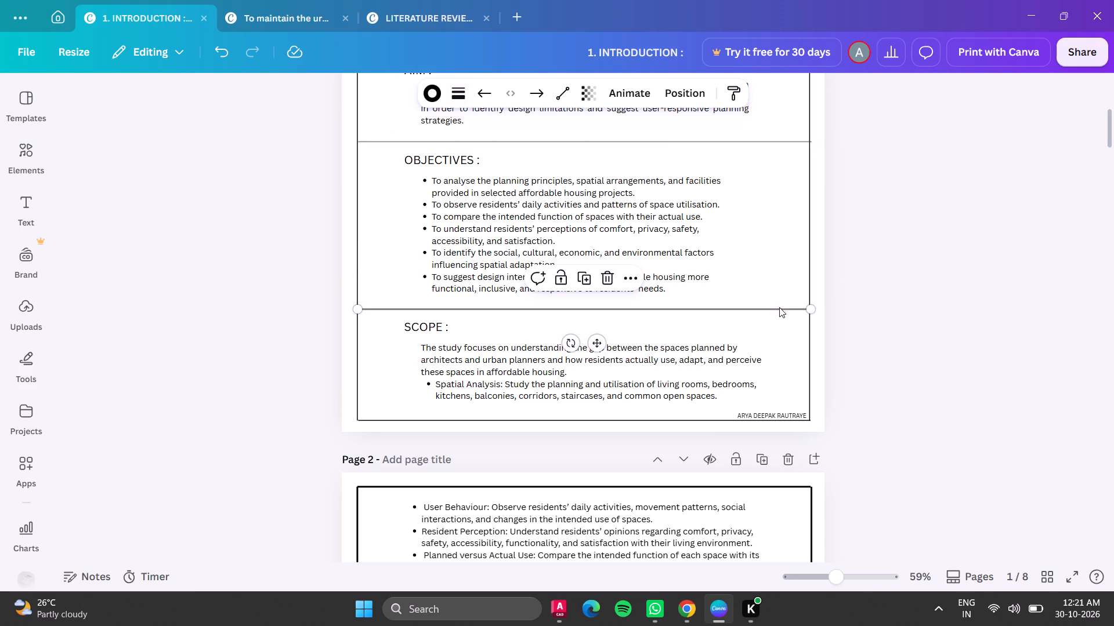
click(456, 93)
click(559, 225)
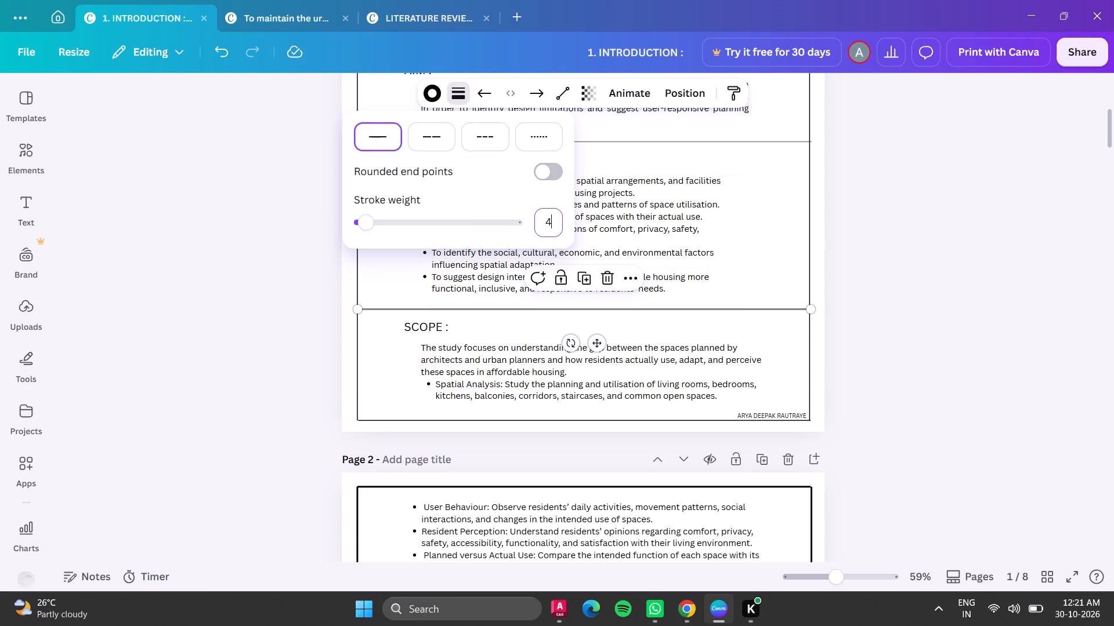
key(2)
key(Return)
click(844, 239)
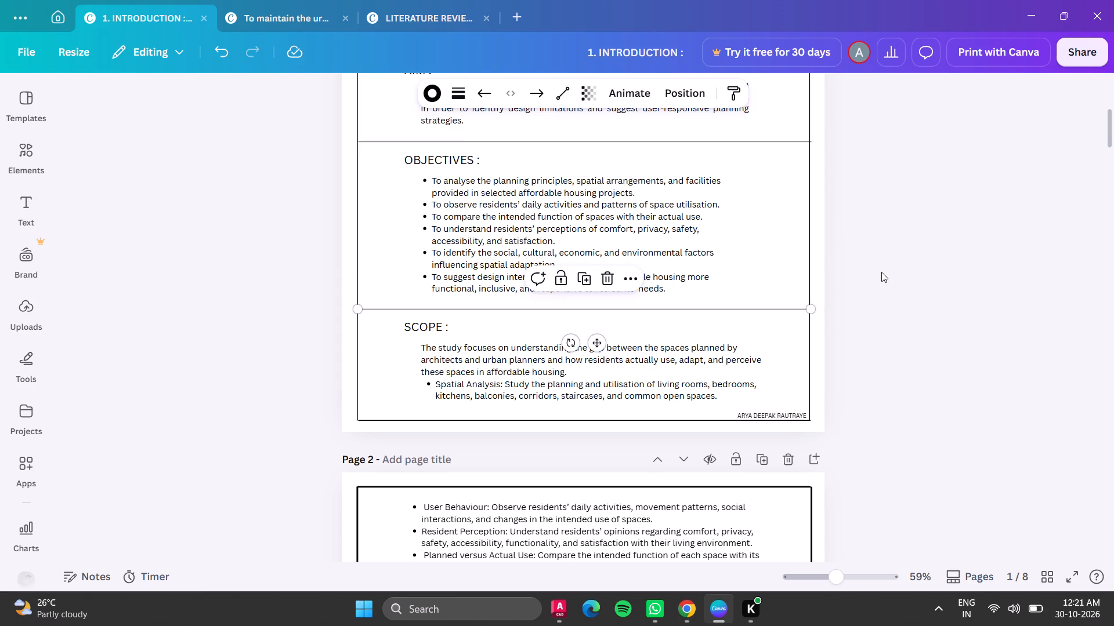
Check the stroke weight of page 1's bottom border line.
click(610, 420)
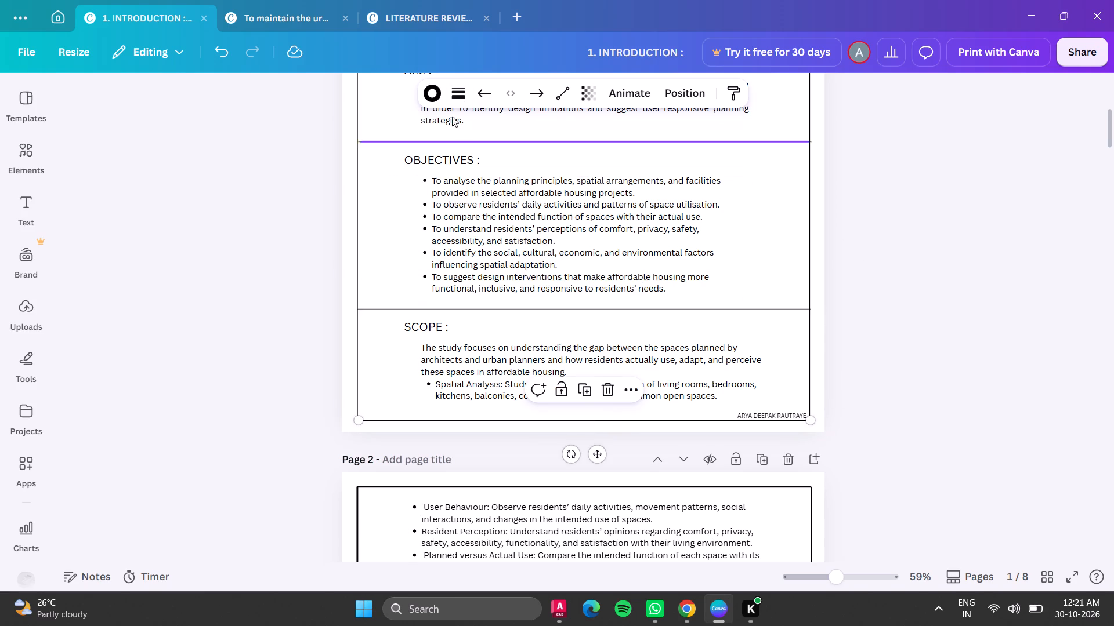
click(457, 100)
click(978, 228)
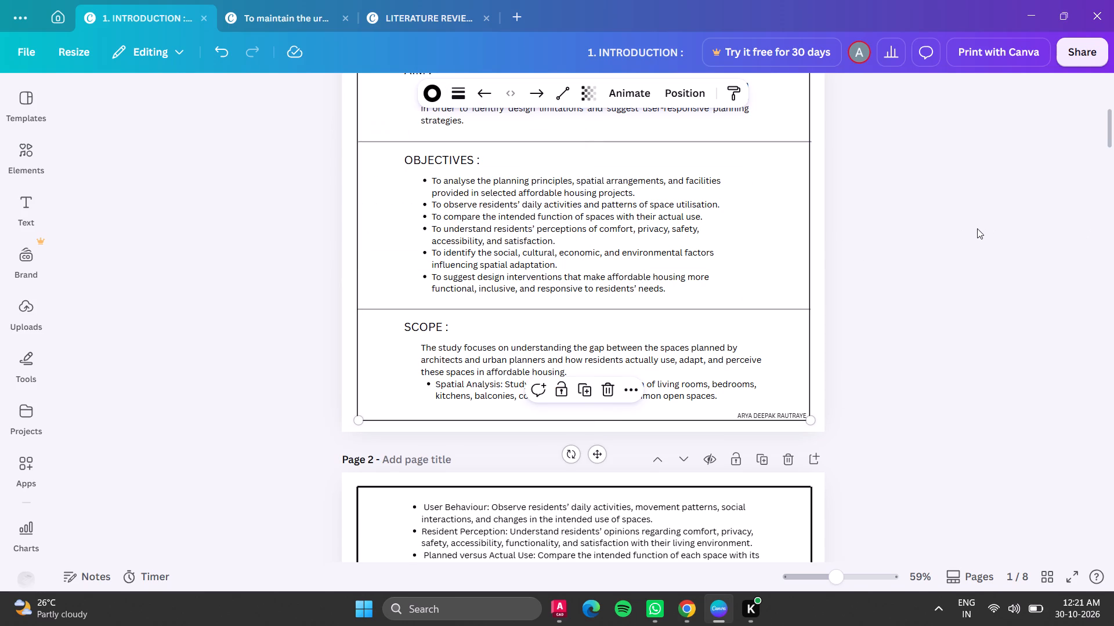
Set the stroke weight of the divider line beneath page 1's SYNOPSIS heading to 2.
scroll(935, 253, up, 3)
scroll(841, 253, up, 3)
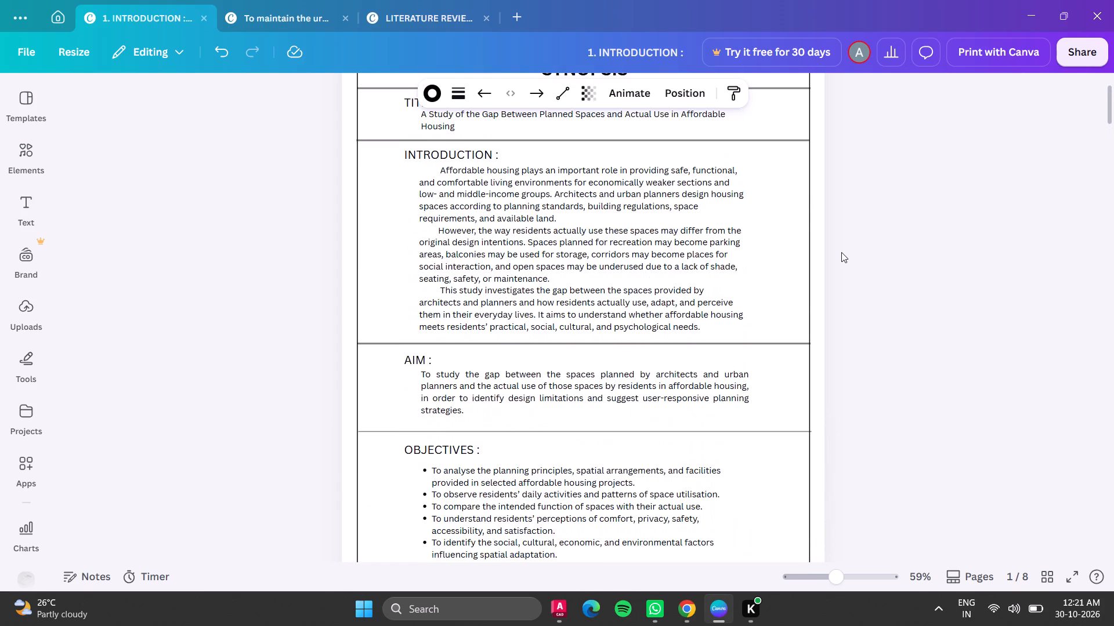
scroll(841, 252, up, 2)
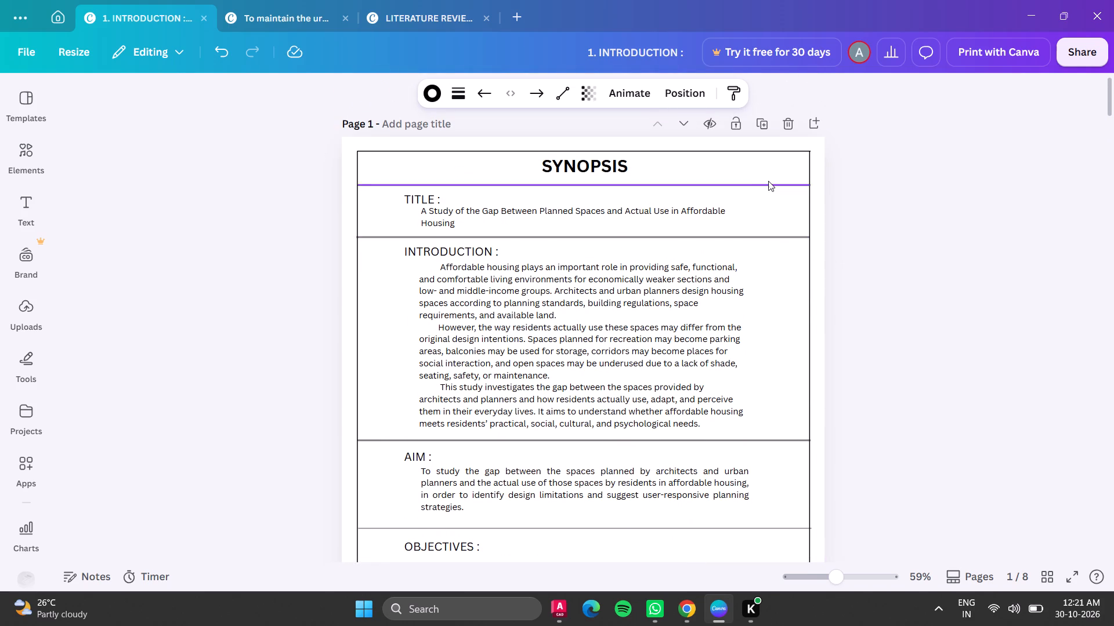
click(768, 180)
click(466, 96)
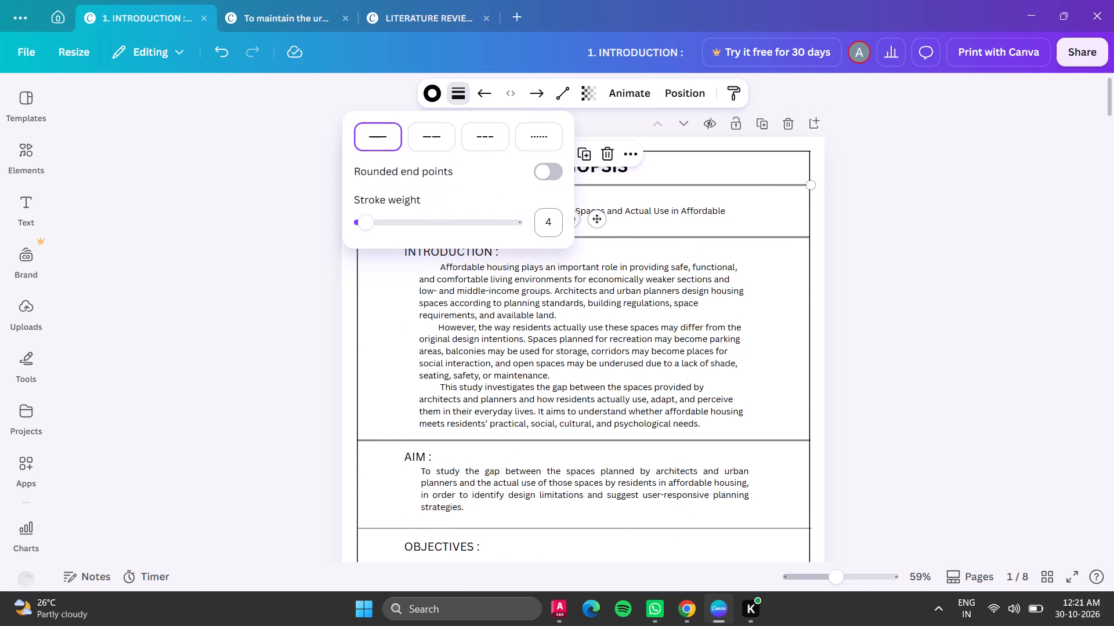
click(556, 217)
key(2)
key(Return)
click(909, 320)
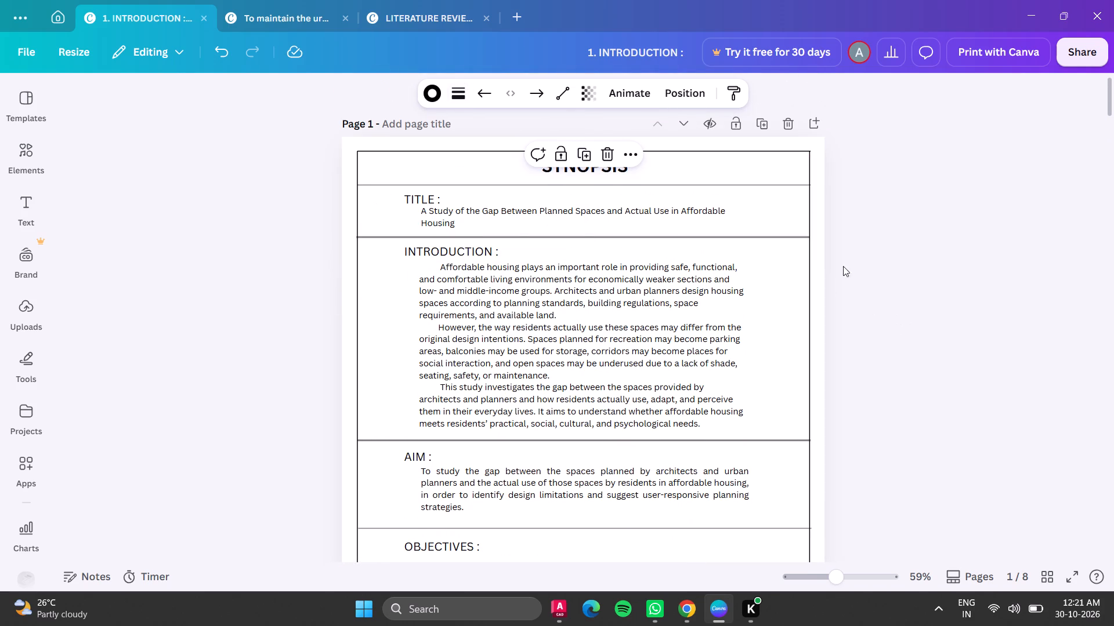
Set the stroke weight of the divider line above page 1's INTRODUCTION section to 2.
click(773, 236)
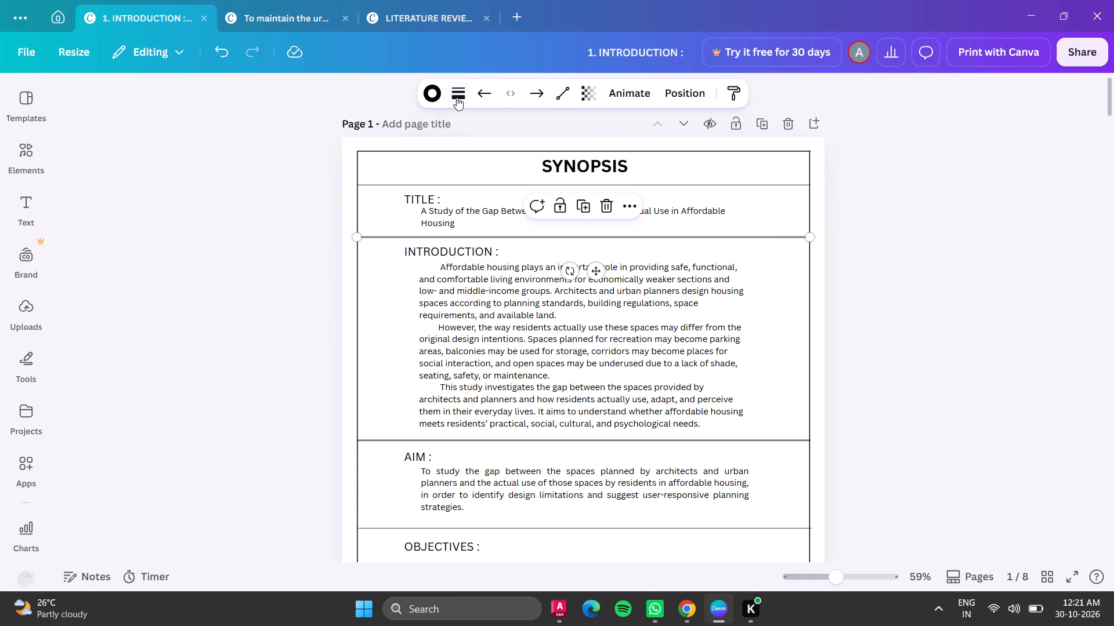
click(457, 97)
click(554, 226)
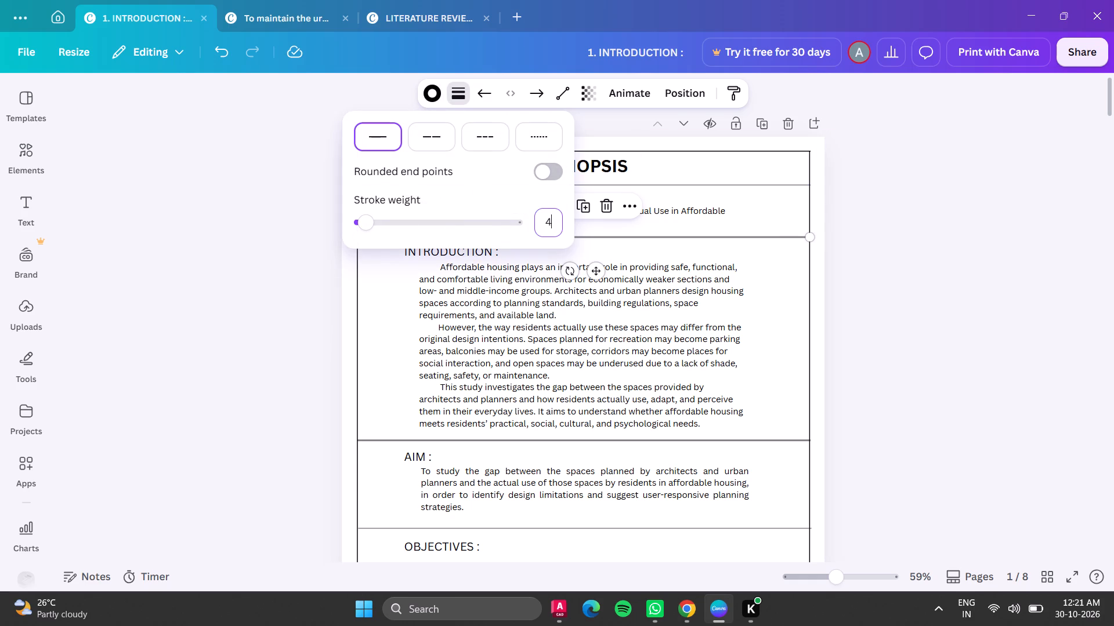
key(2)
key(Return)
click(950, 283)
Set the stroke weight of the divider line above page 1's AIM section to 2.
click(769, 437)
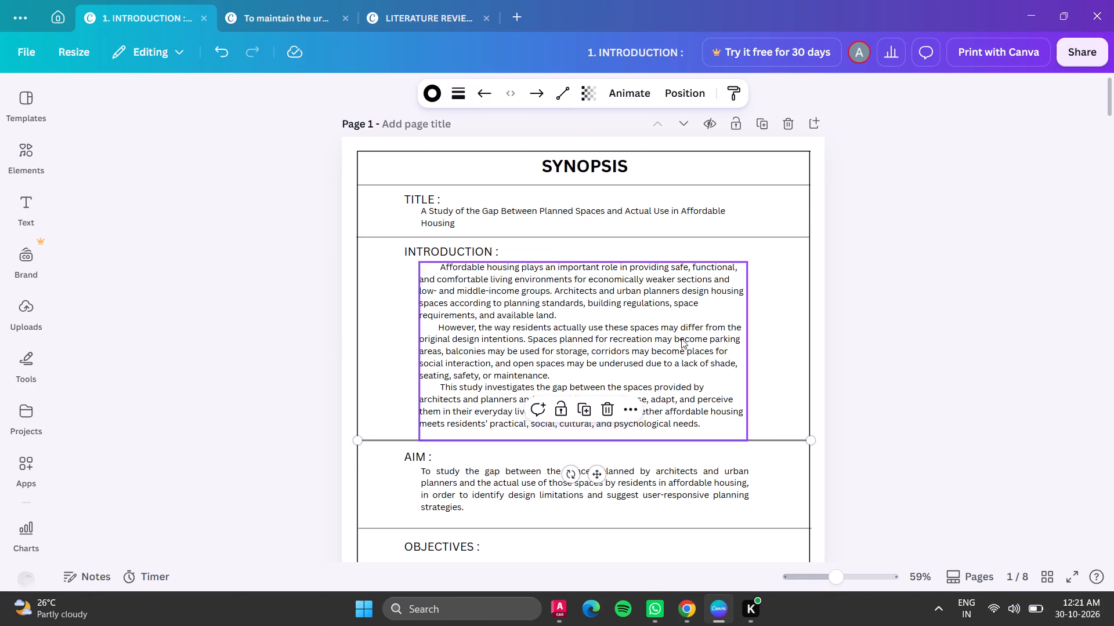
click(463, 94)
click(547, 223)
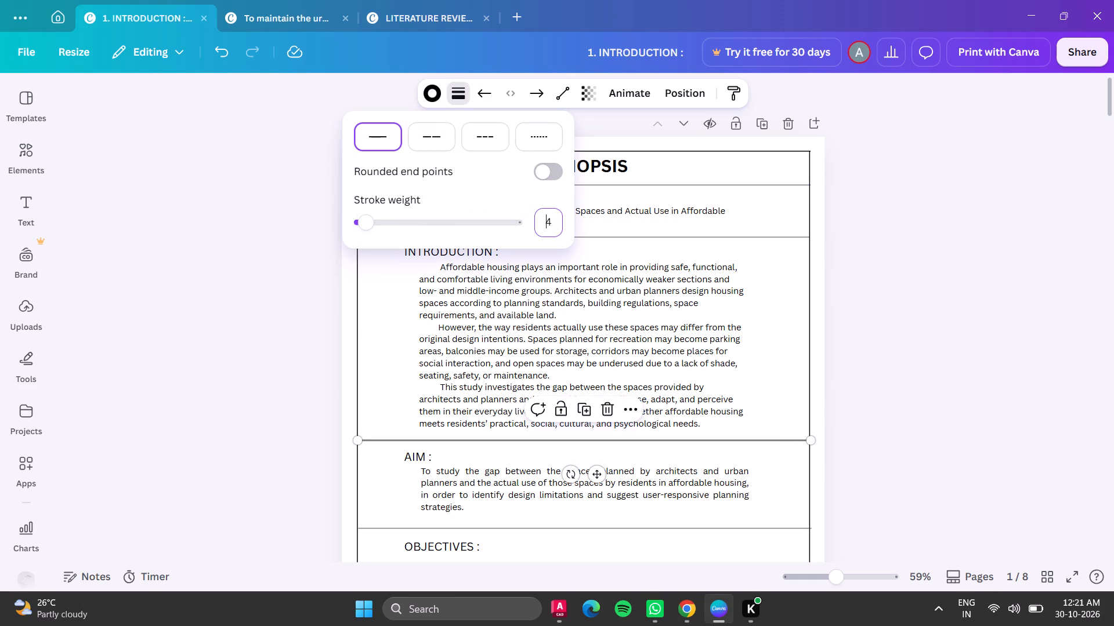
key(2)
key(Return)
click(914, 249)
Set the stroke weight of page 2's right border line to 2.
scroll(912, 252, down, 3)
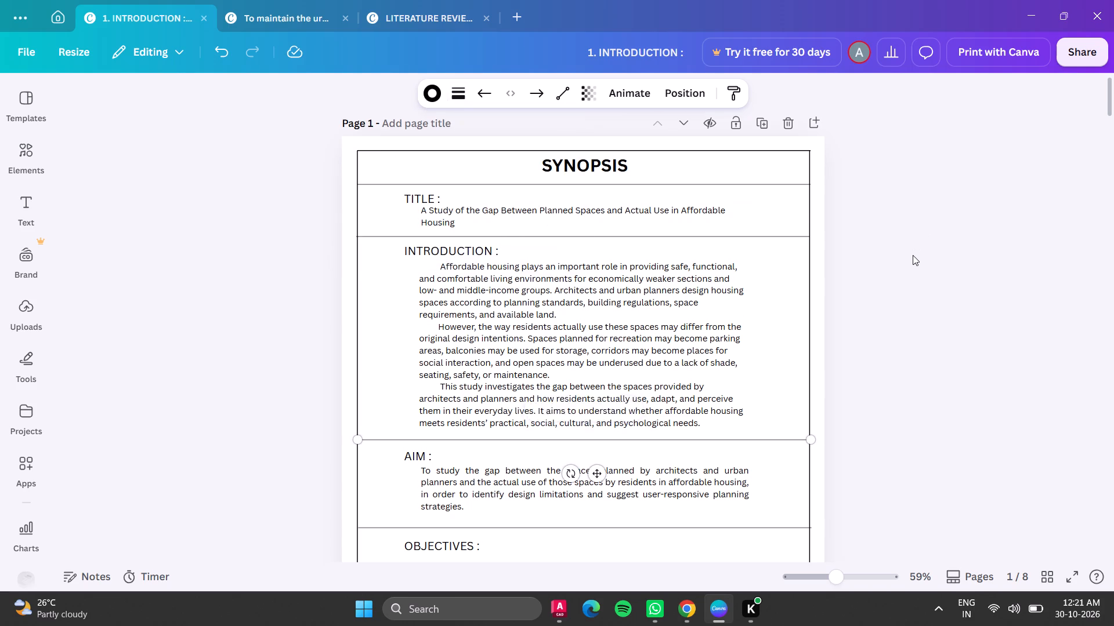
scroll(913, 255, down, 12)
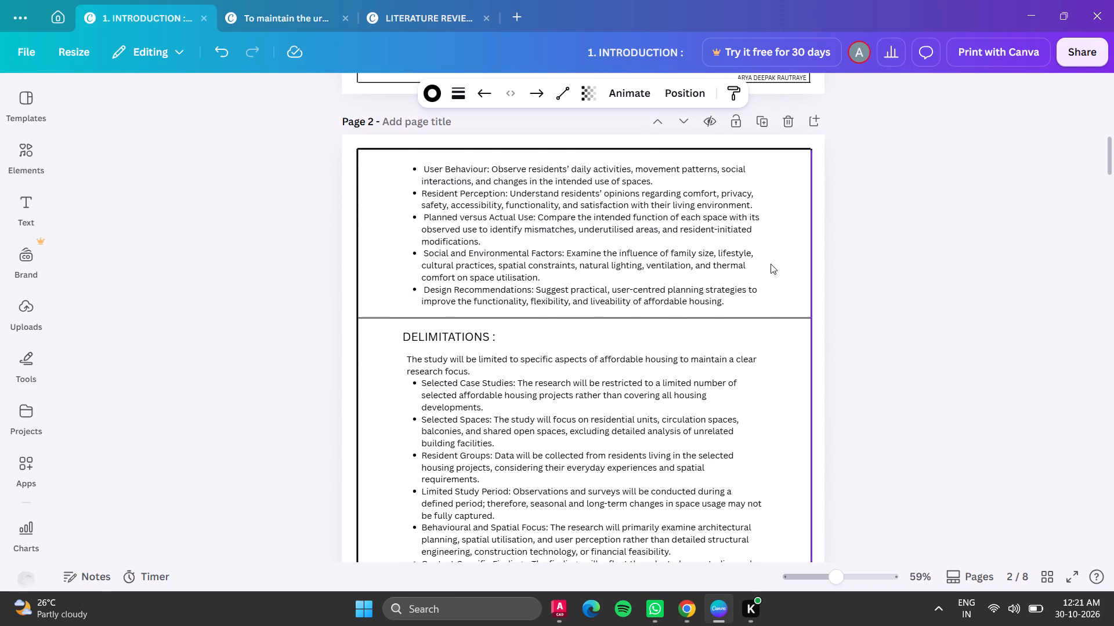
click(813, 264)
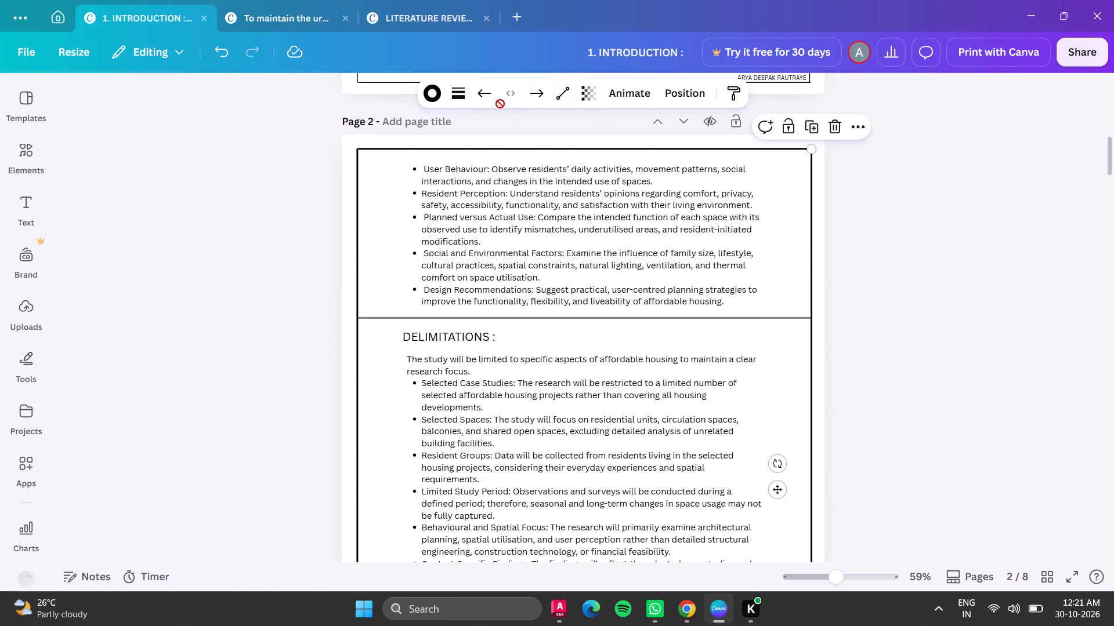
click(451, 100)
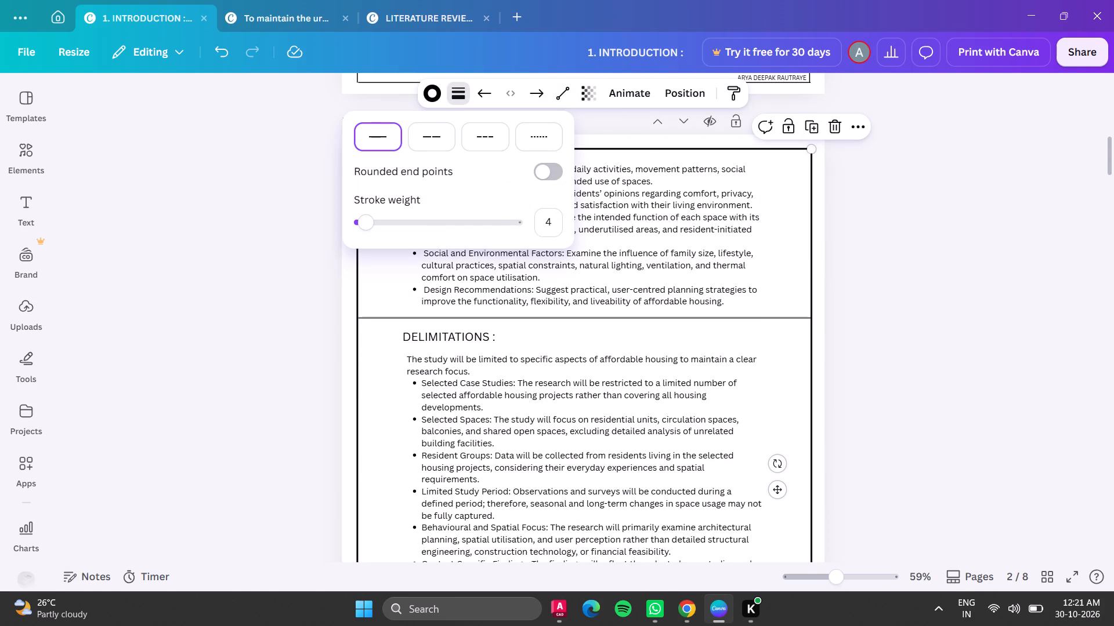
click(552, 217)
key(2)
key(Return)
click(857, 226)
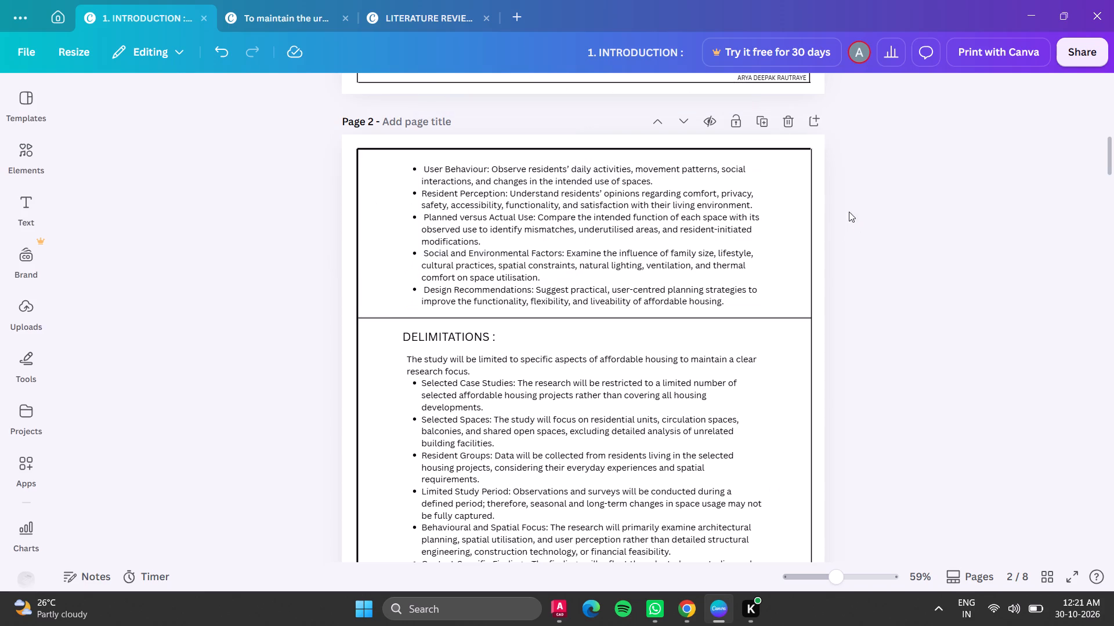
Set the stroke weight of page 2's top border line to 2.
click(762, 150)
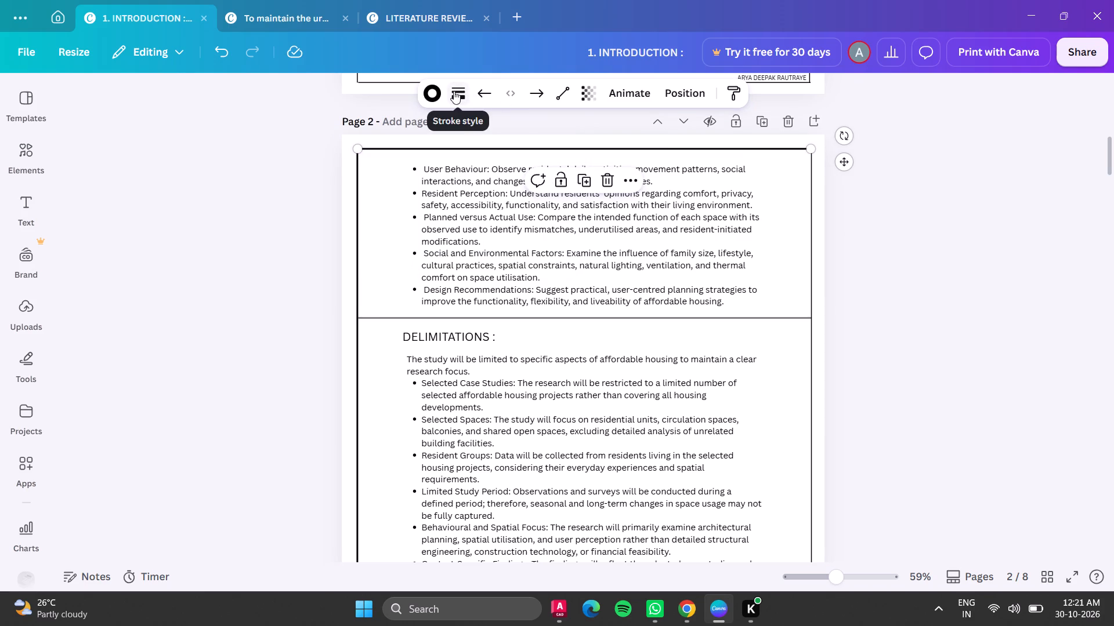
click(454, 91)
click(554, 211)
key(2)
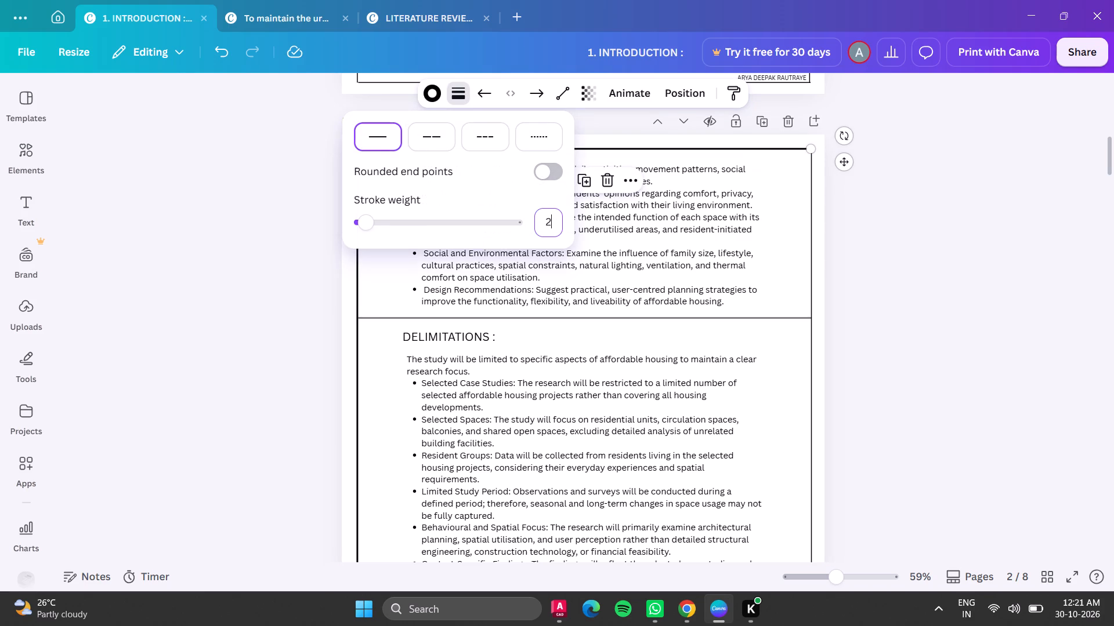
key(Return)
click(884, 267)
Set the stroke weight of page 2's left border line to 2.
click(363, 238)
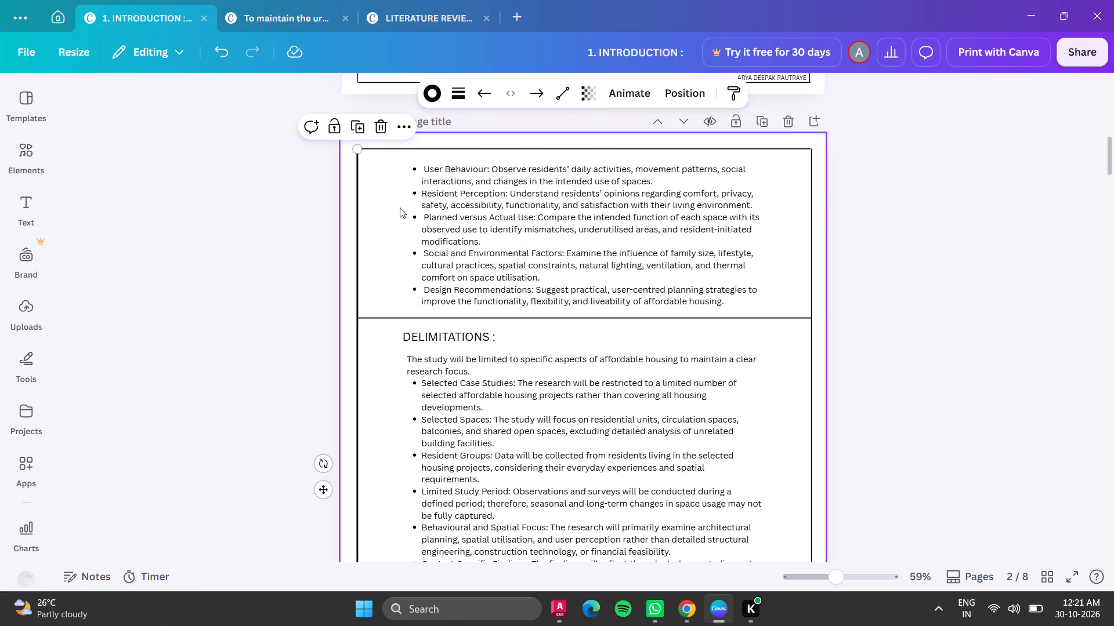
click(455, 88)
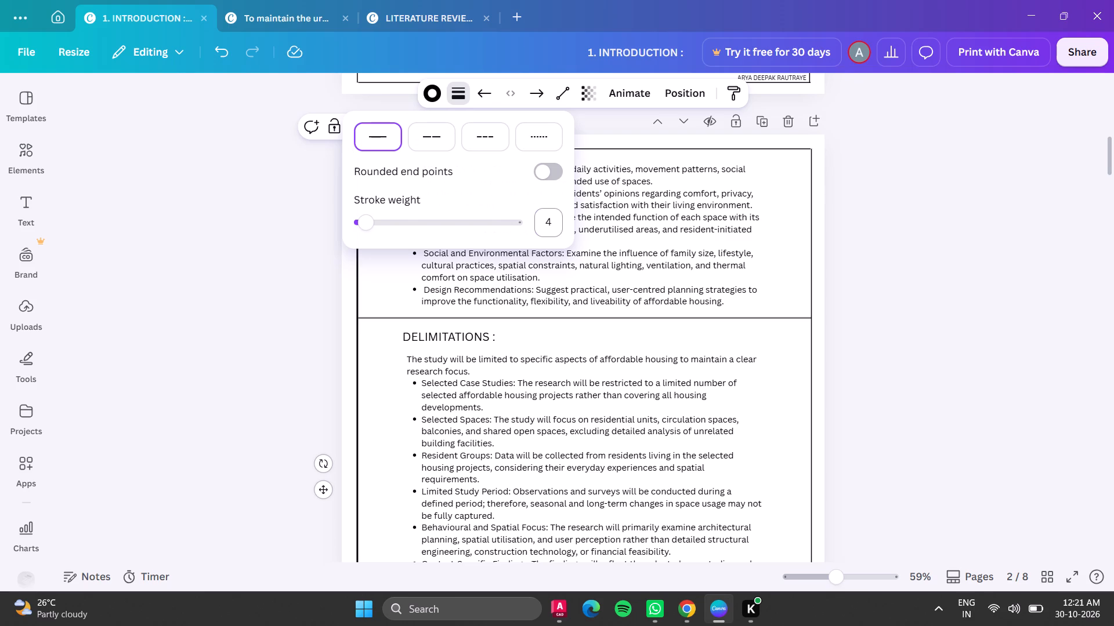
click(543, 216)
key(2)
key(Return)
click(849, 254)
Set the stroke weight of page 2's bottom border line to 2.
scroll(845, 250, down, 5)
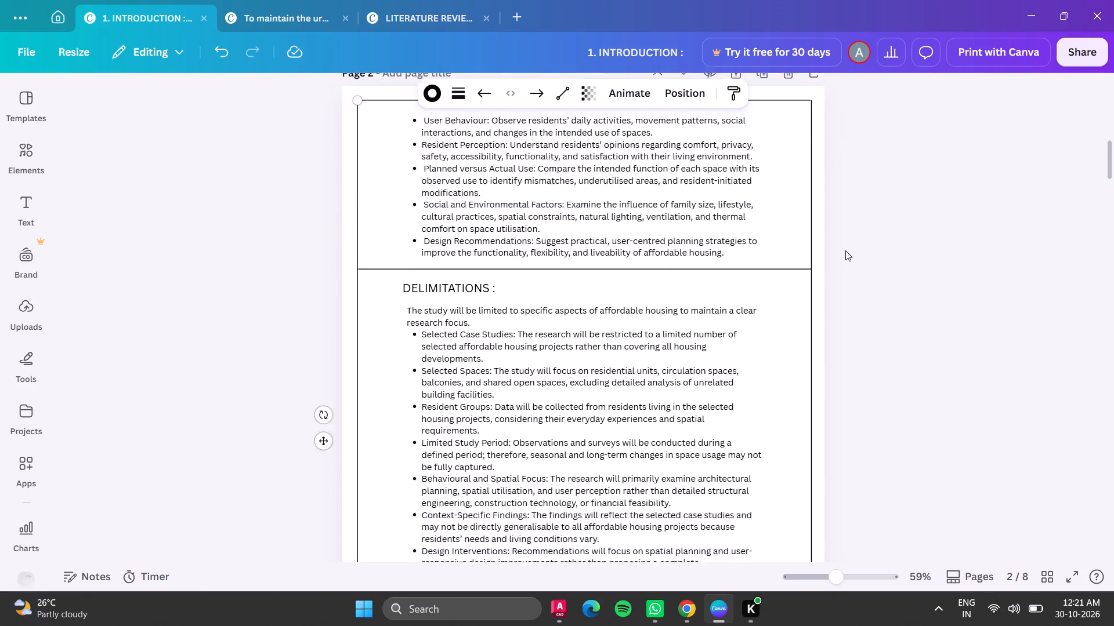
scroll(813, 265, down, 3)
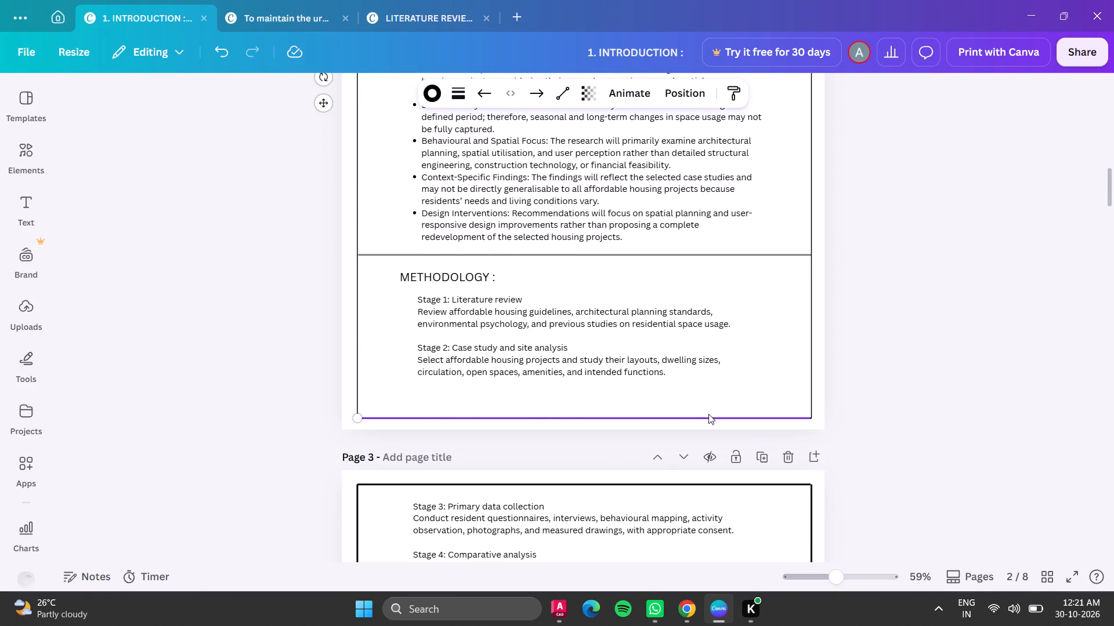
click(708, 414)
click(460, 96)
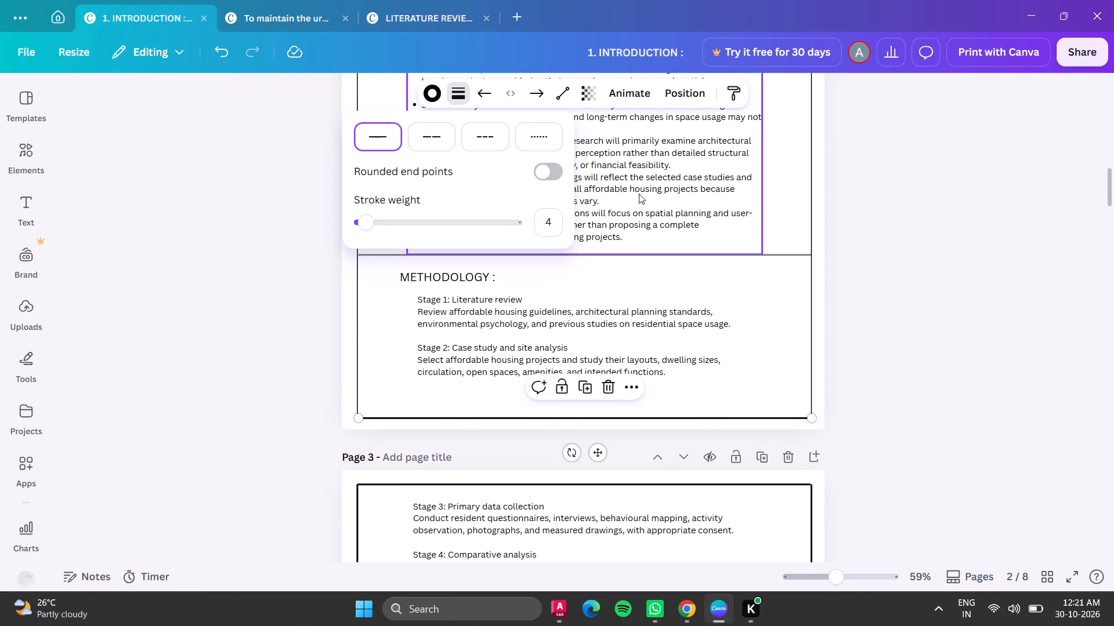
click(547, 229)
key(2)
key(Return)
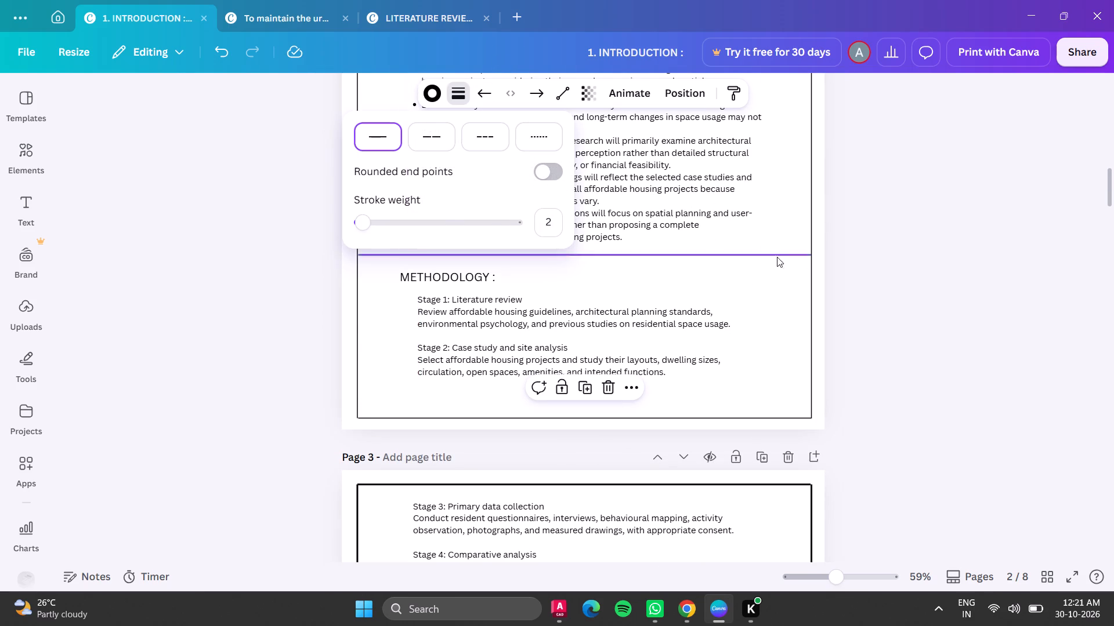
click(894, 329)
Set the stroke weight of the divider line above page 2's METHODOLOGY section to 2.
click(710, 253)
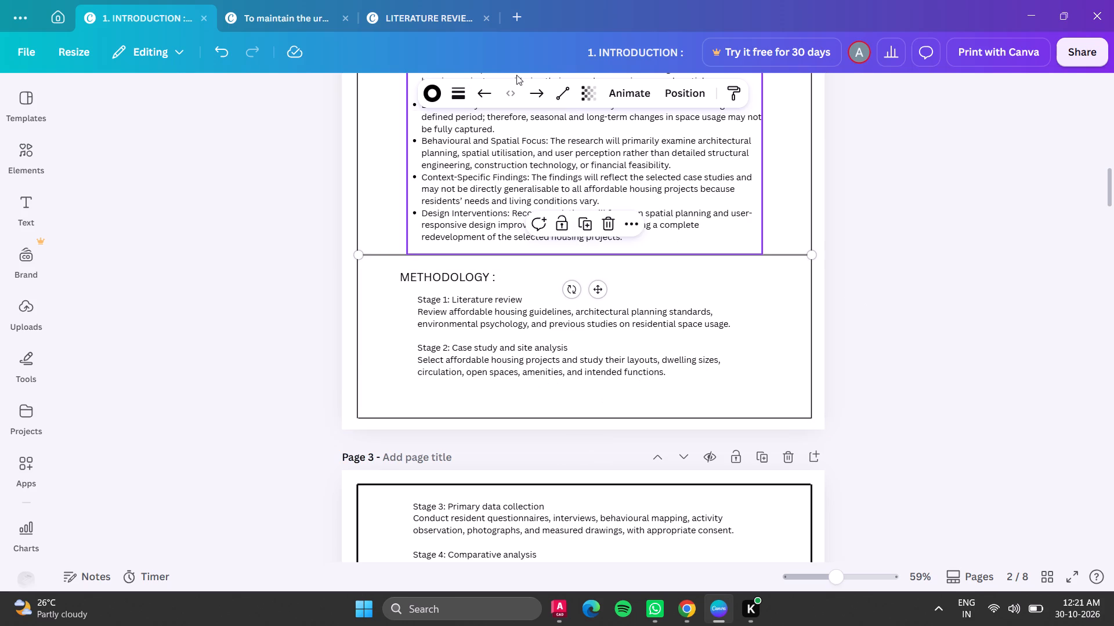
click(462, 94)
click(552, 222)
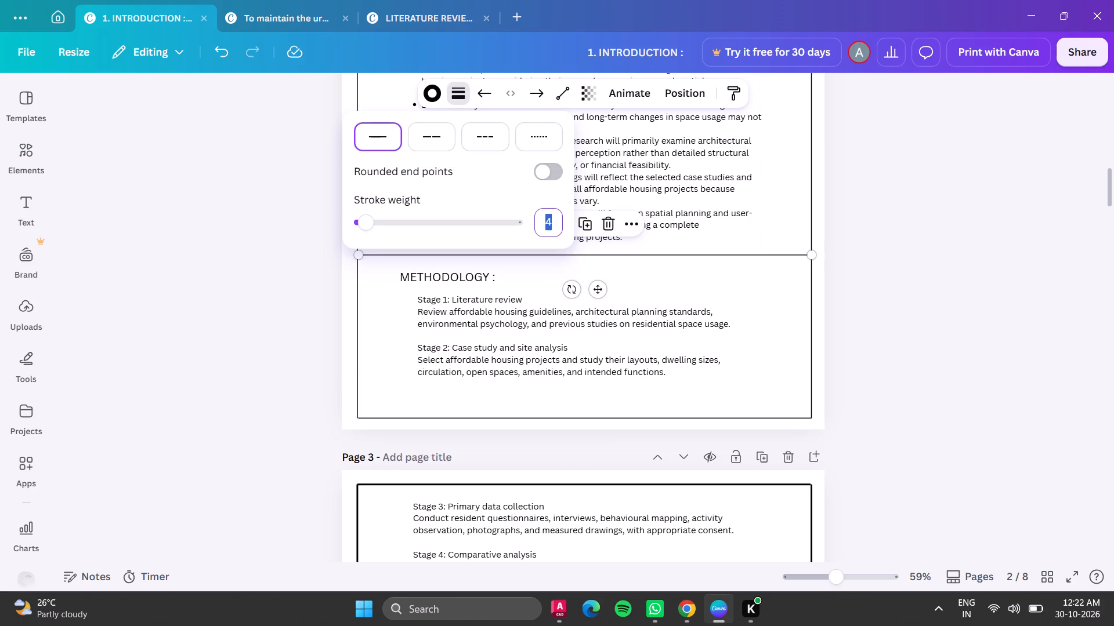
key(2)
key(Return)
click(995, 257)
Set the stroke weight of the divider line above page 2's DELIMITATIONS section to 2.
scroll(947, 239, up, 3)
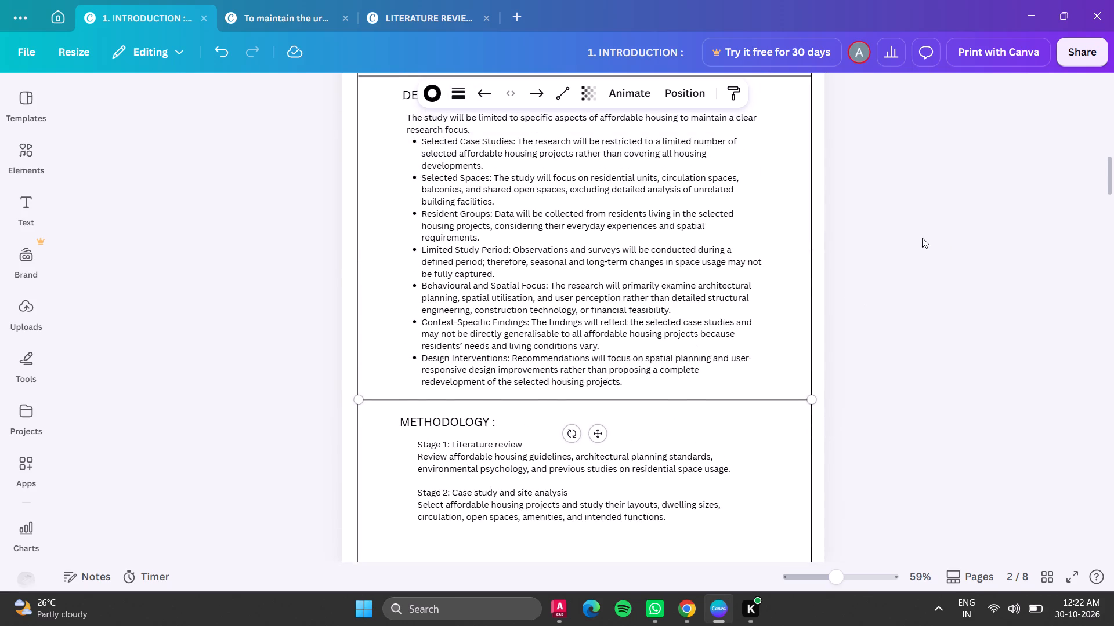
scroll(827, 224, up, 4)
click(793, 270)
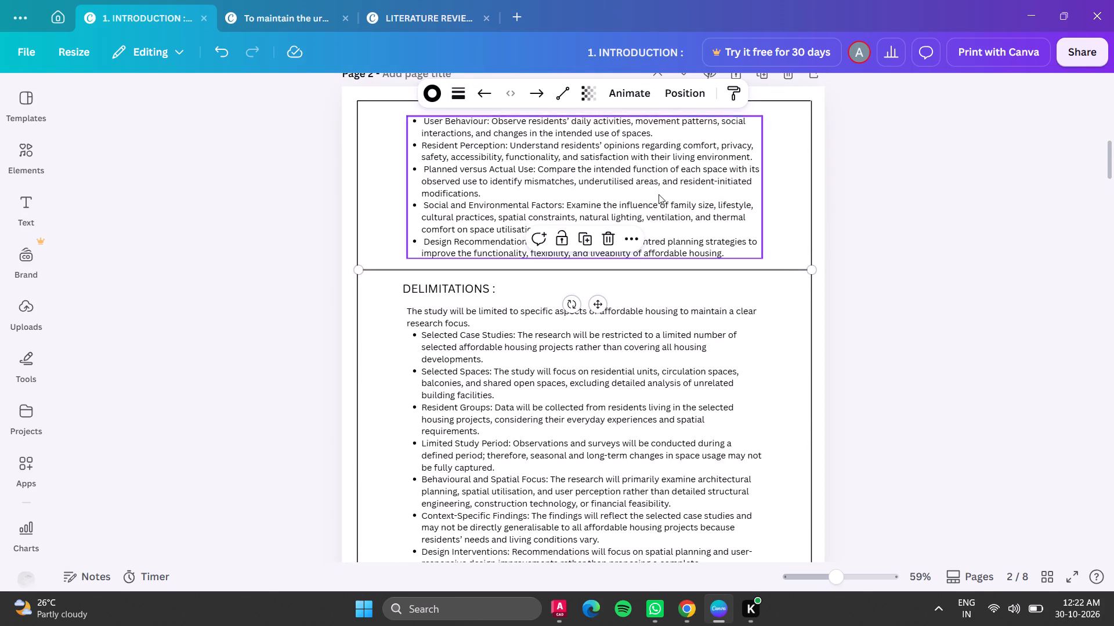
click(457, 104)
click(552, 220)
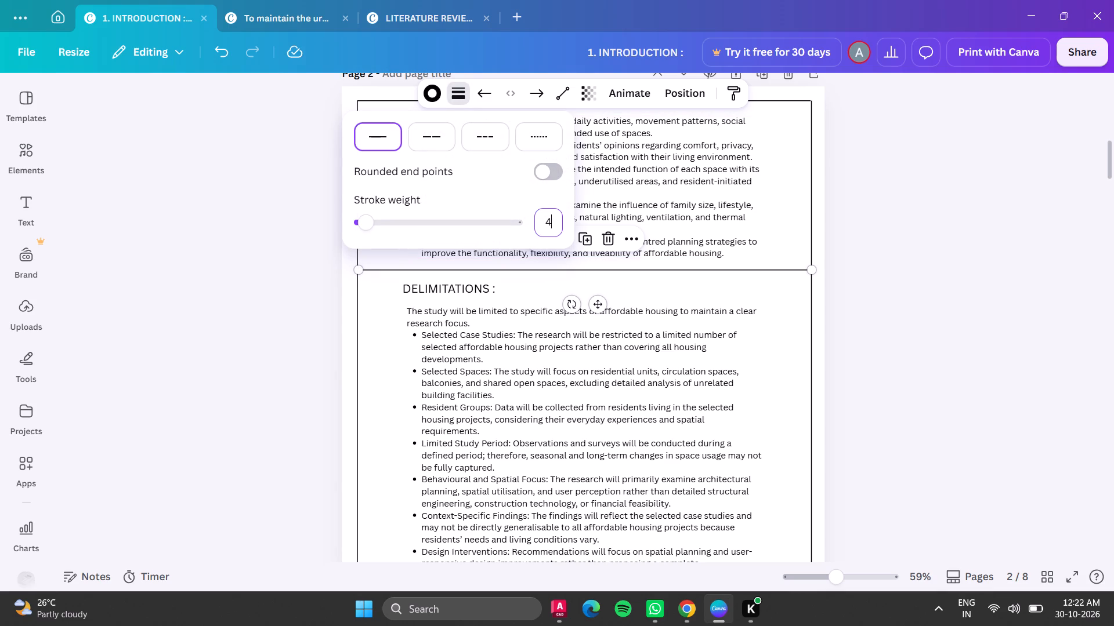
key(2)
key(Return)
click(944, 239)
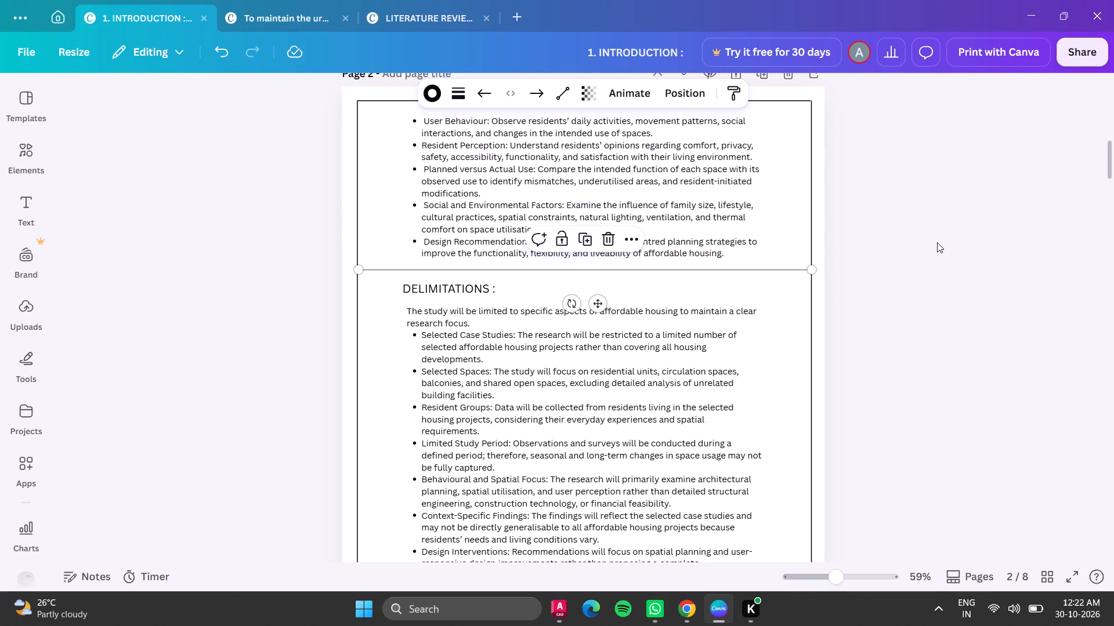
Set the stroke weight of page 3's right border line to 2.
scroll(937, 242, down, 4)
scroll(937, 242, up, 6)
scroll(937, 242, down, 1)
scroll(891, 219, down, 4)
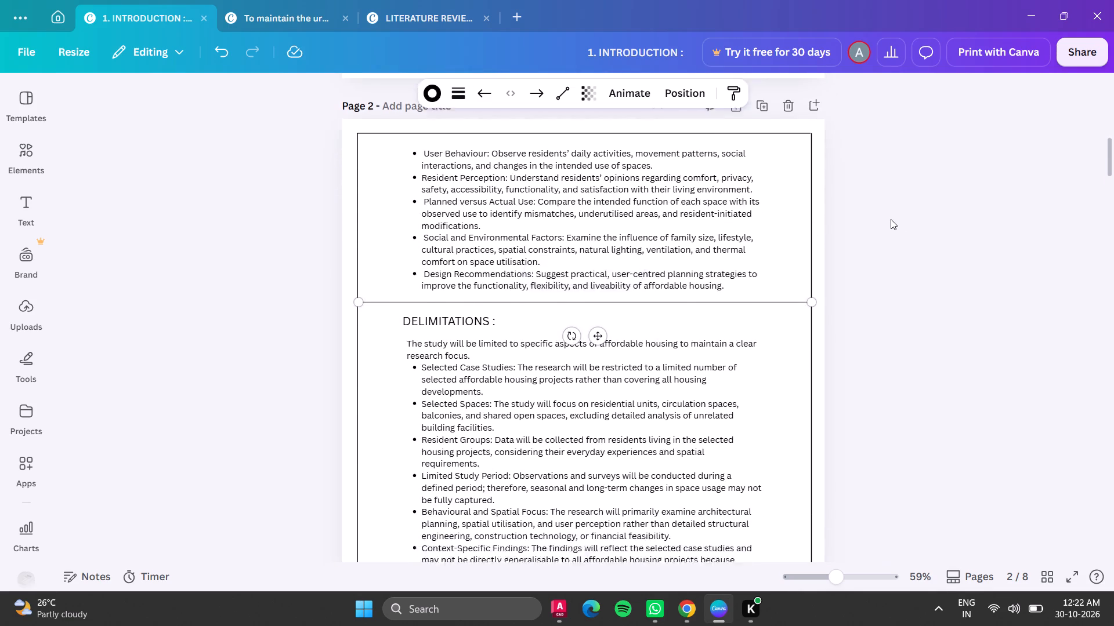
scroll(891, 219, down, 12)
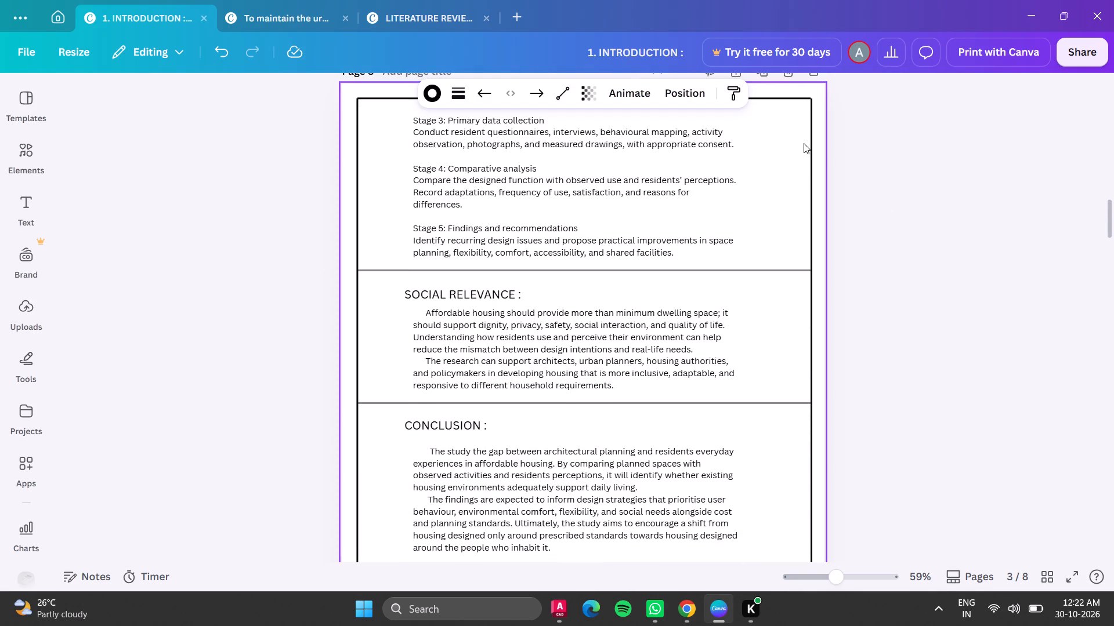
click(808, 143)
click(453, 90)
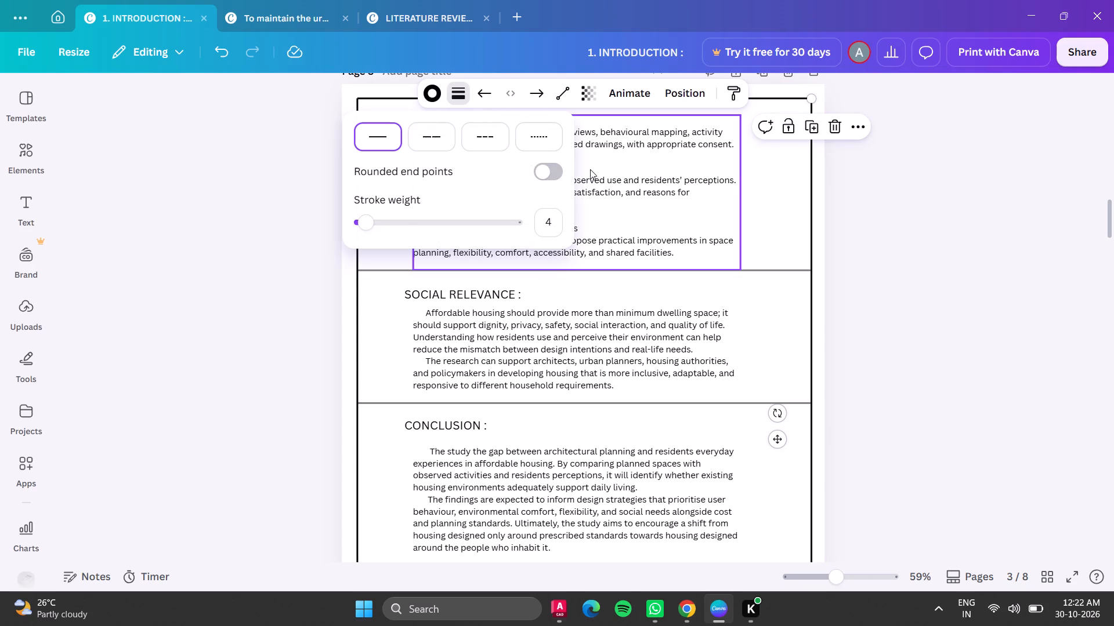
click(559, 218)
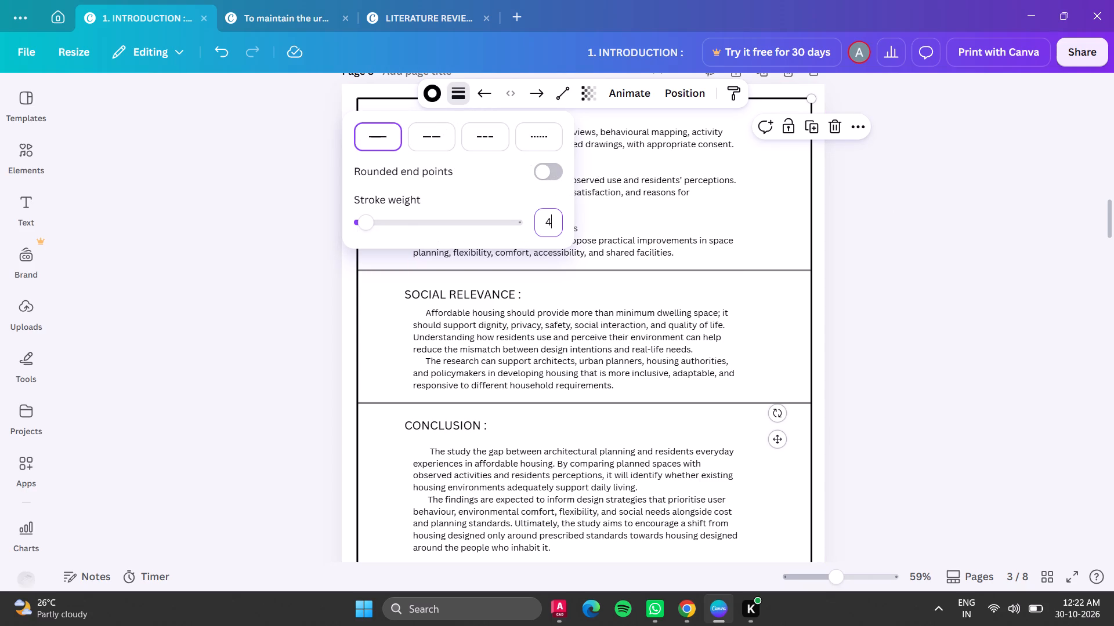
key(2)
key(Return)
click(885, 228)
Set the stroke weight of page 3's top border line to 2.
scroll(869, 225, up, 3)
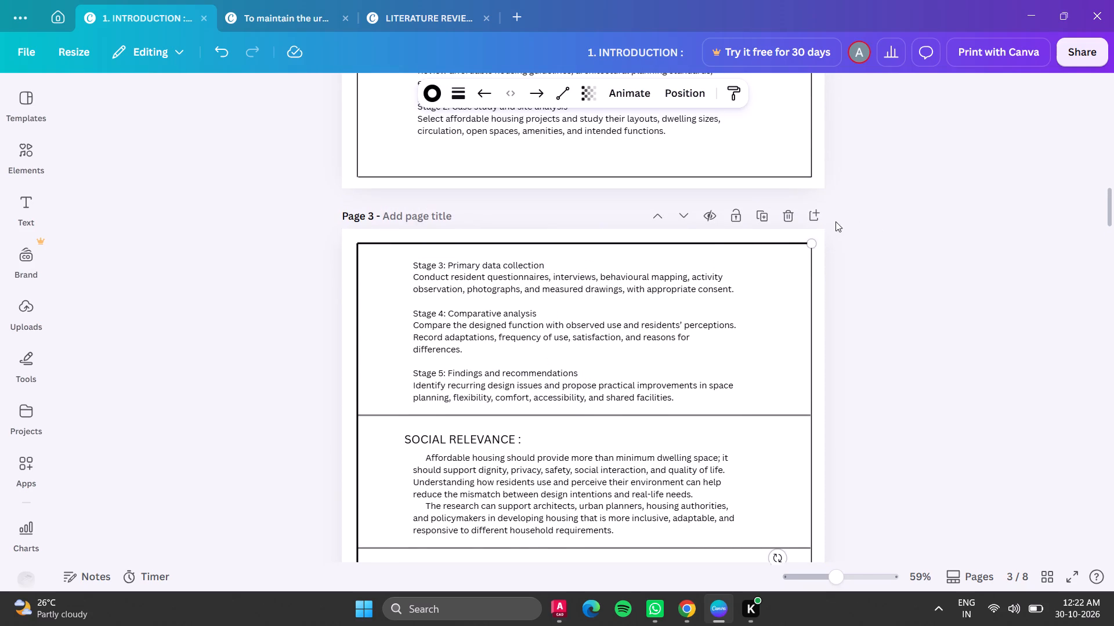
click(775, 245)
click(466, 93)
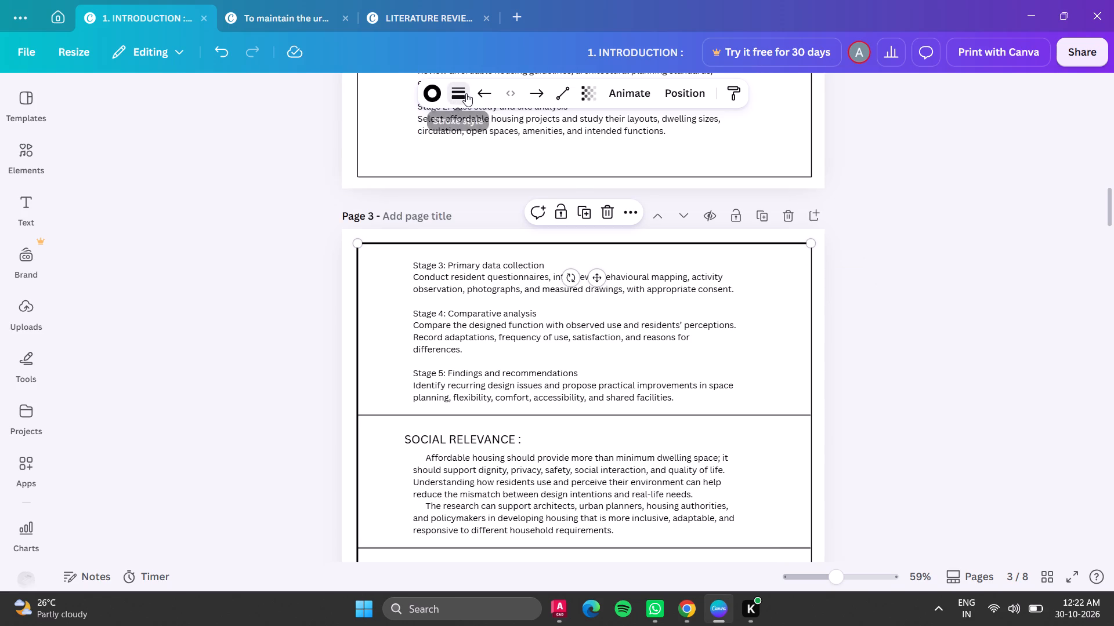
click(554, 219)
key(2)
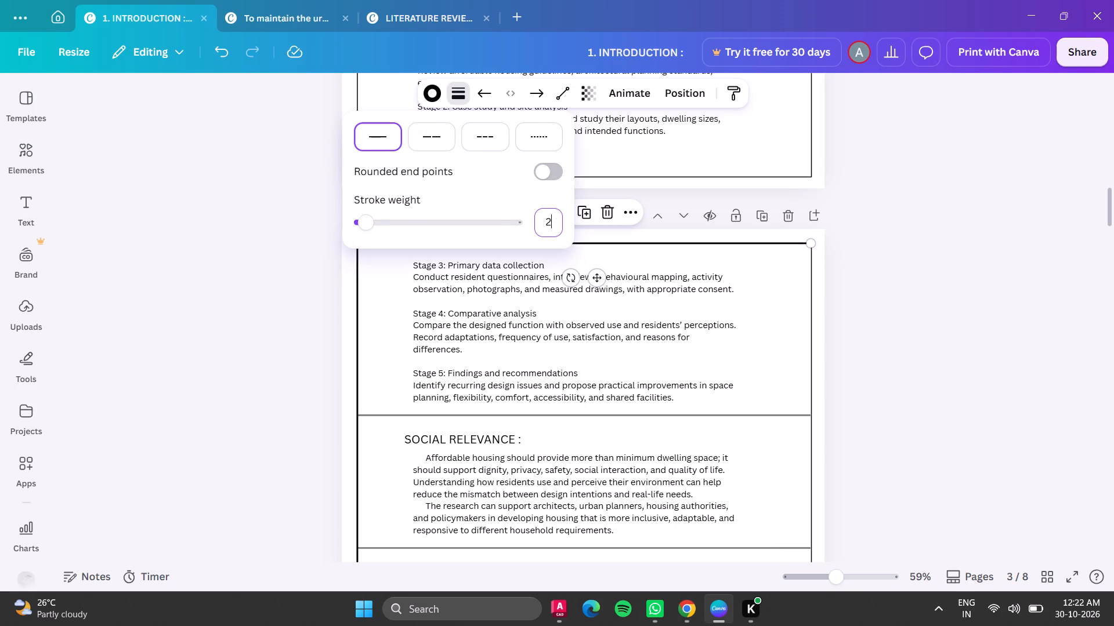
key(Return)
key(Return)
click(866, 266)
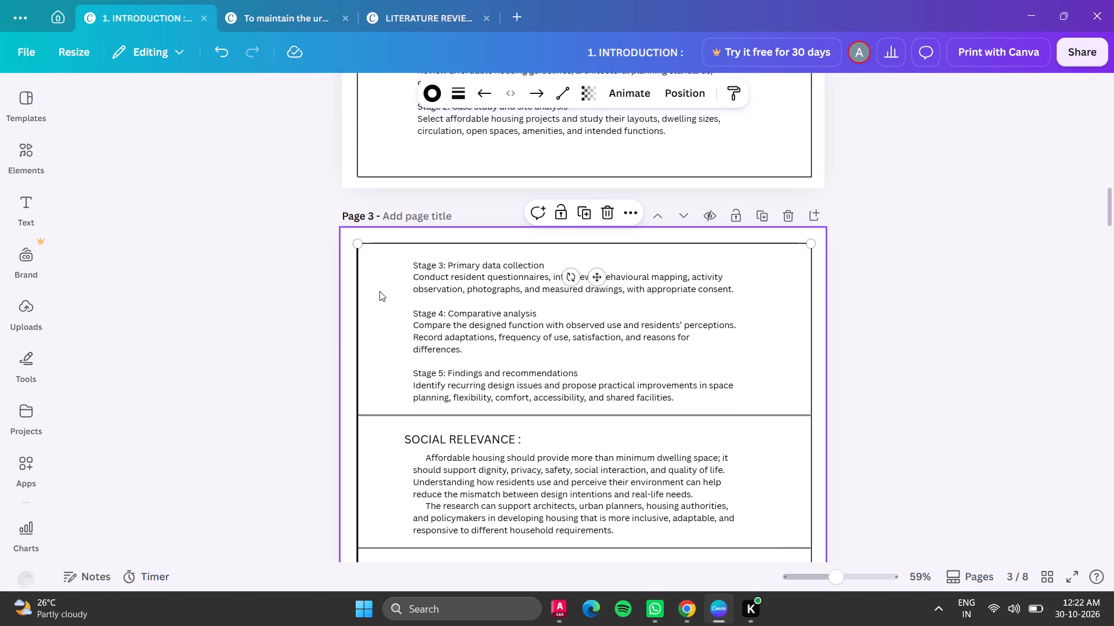
Set the stroke weight of page 3's left border line to 2.
click(366, 293)
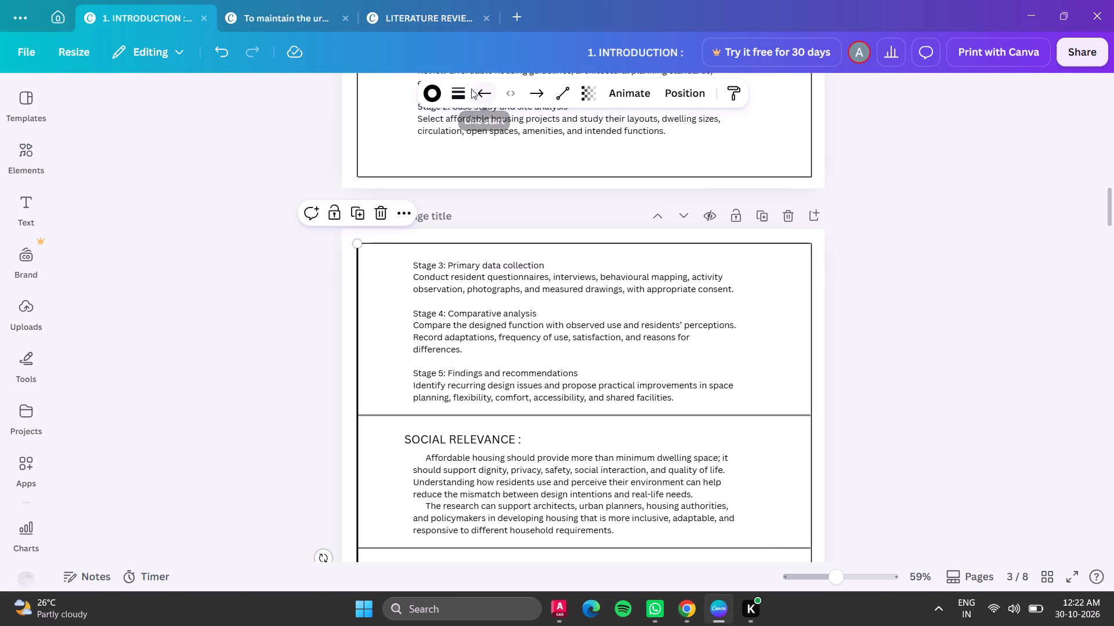
click(463, 89)
click(421, 90)
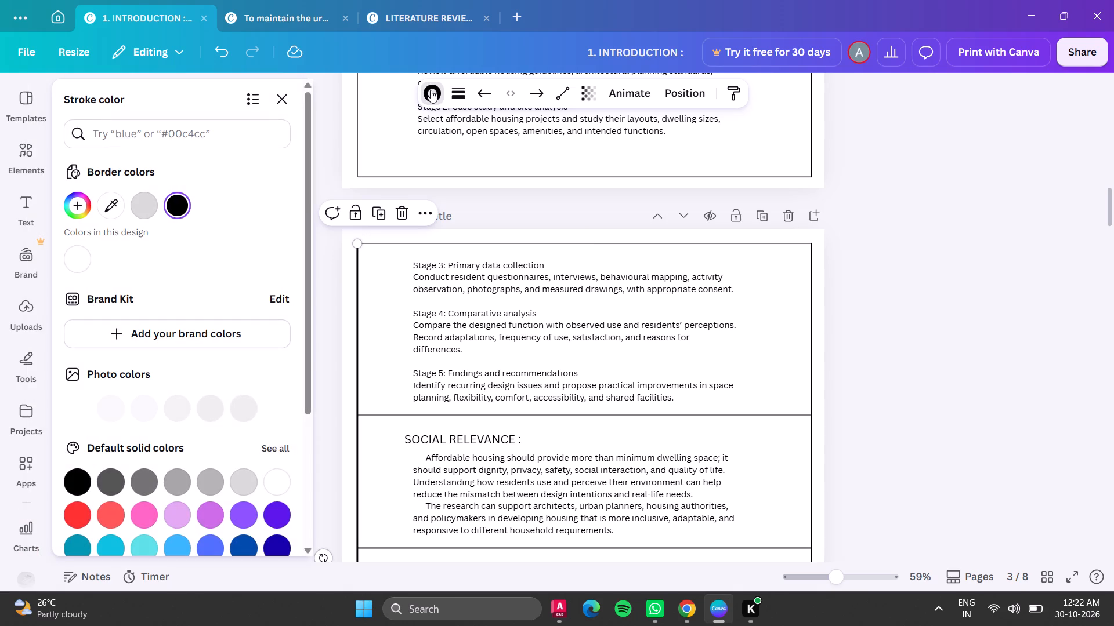
click(465, 92)
click(545, 224)
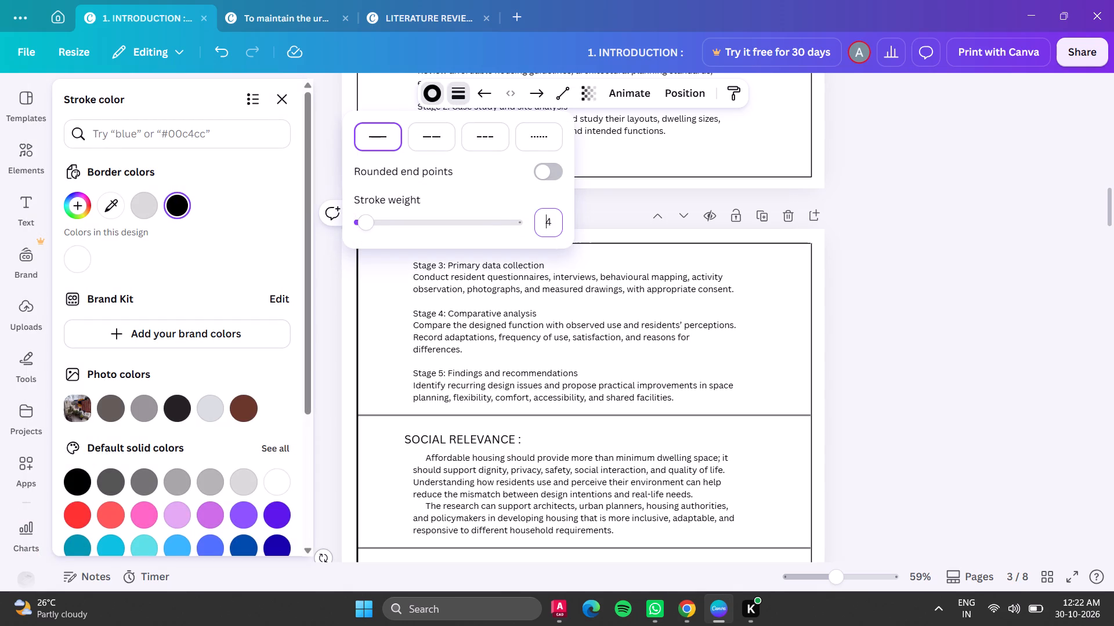
key(2)
key(Return)
click(1023, 300)
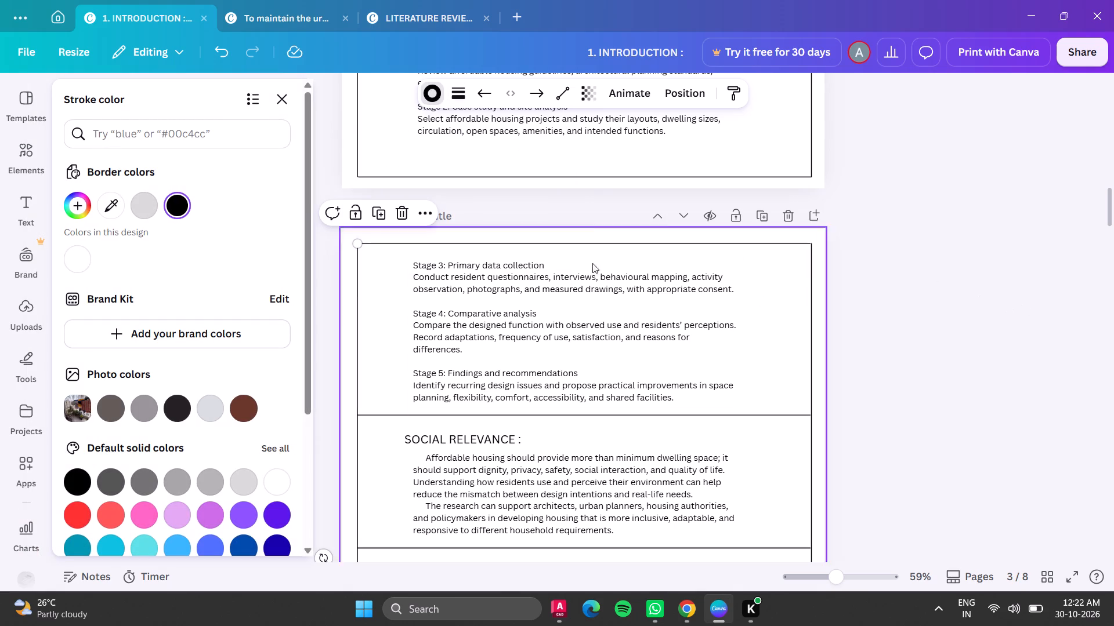
click(278, 101)
Set the stroke weight of page 3's bottom border line to 2.
scroll(299, 358, down, 5)
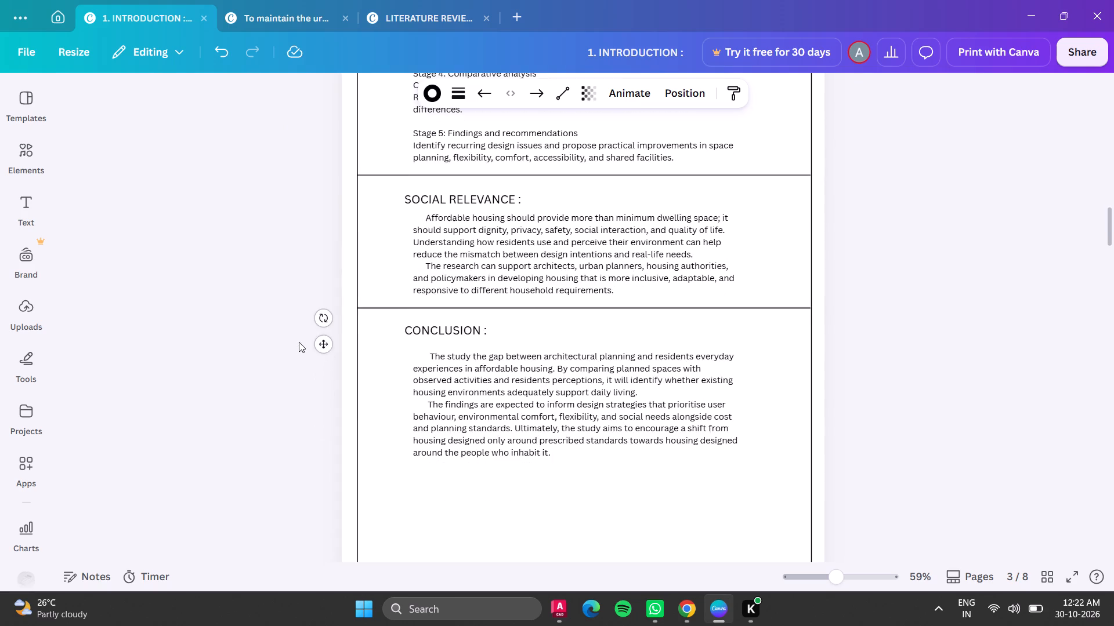
scroll(299, 342, down, 6)
click(470, 363)
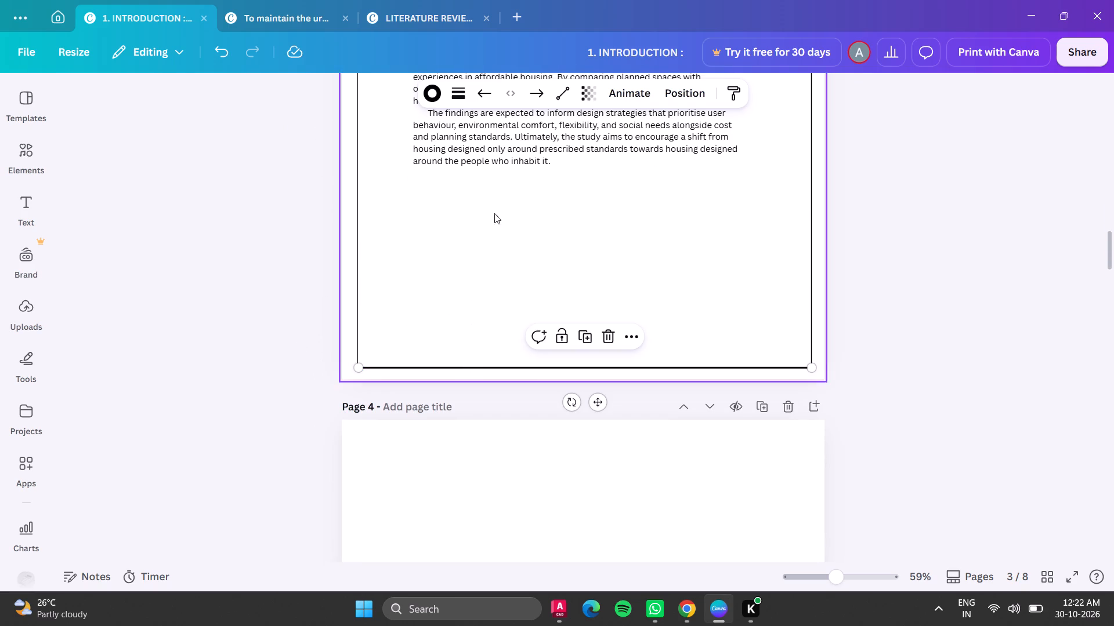
click(464, 94)
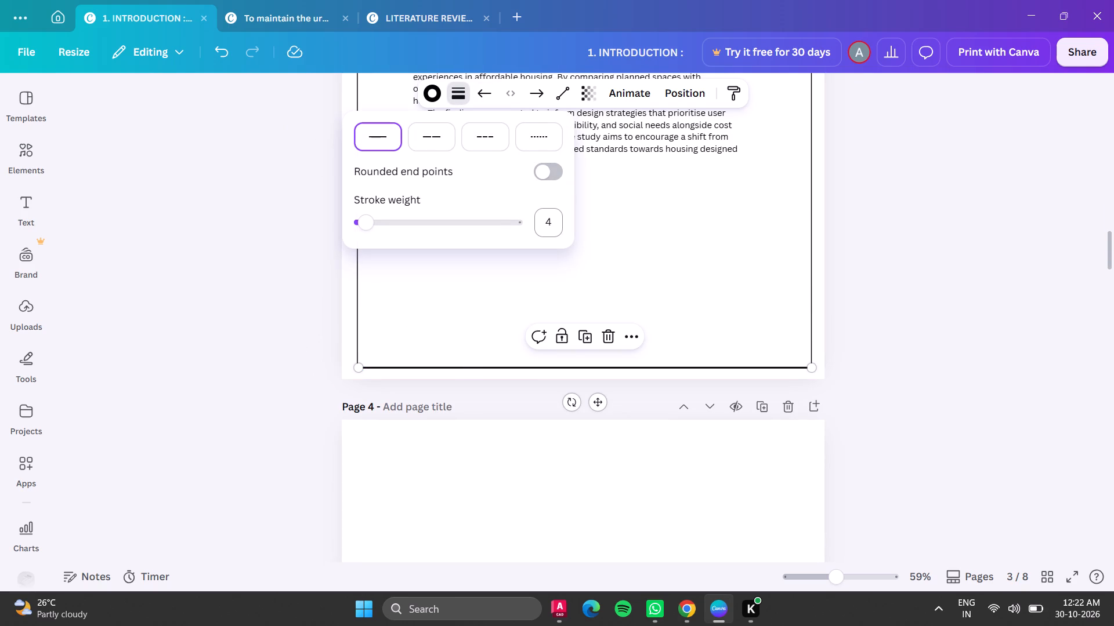
click(544, 217)
key(2)
key(Return)
click(941, 248)
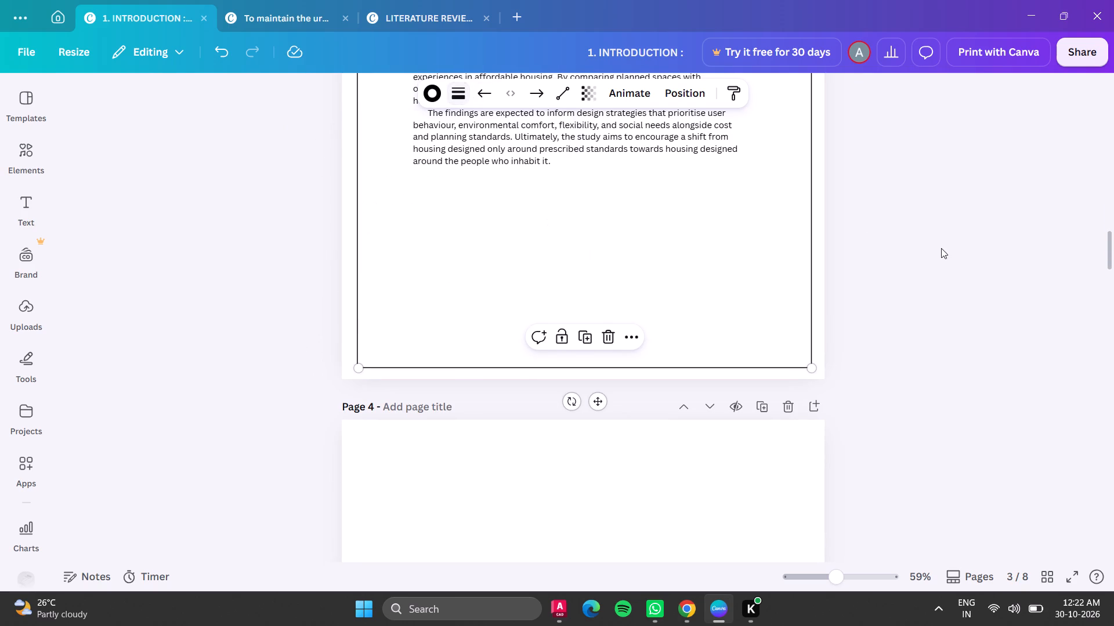
Set the stroke weight of the divider line above page 3's CONCLUSION section to 2.
scroll(905, 235, up, 4)
click(748, 208)
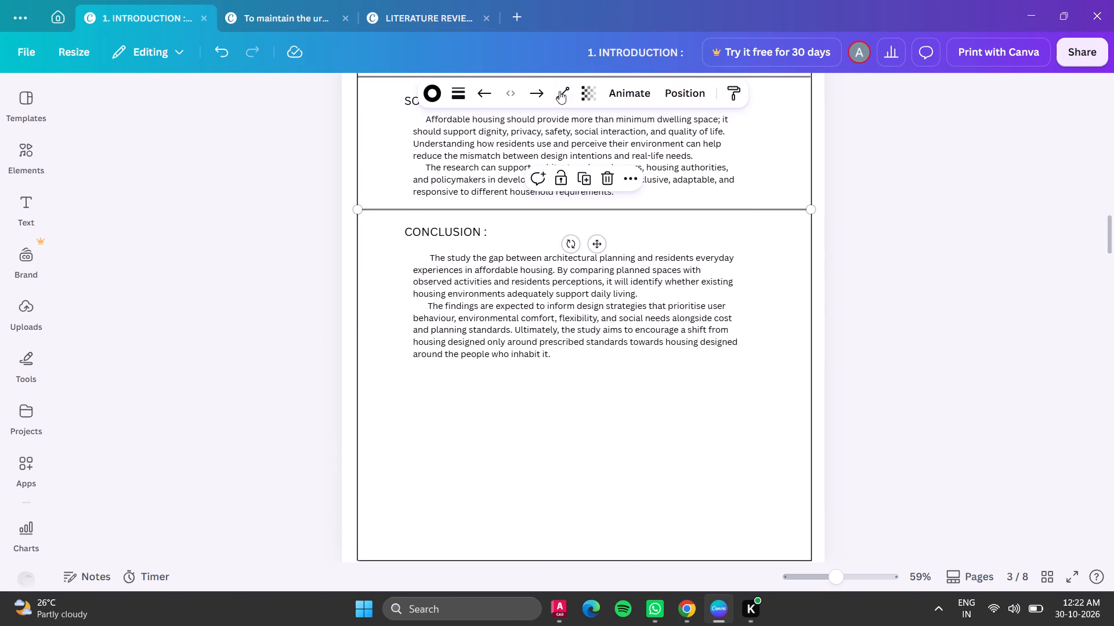
click(455, 101)
click(549, 228)
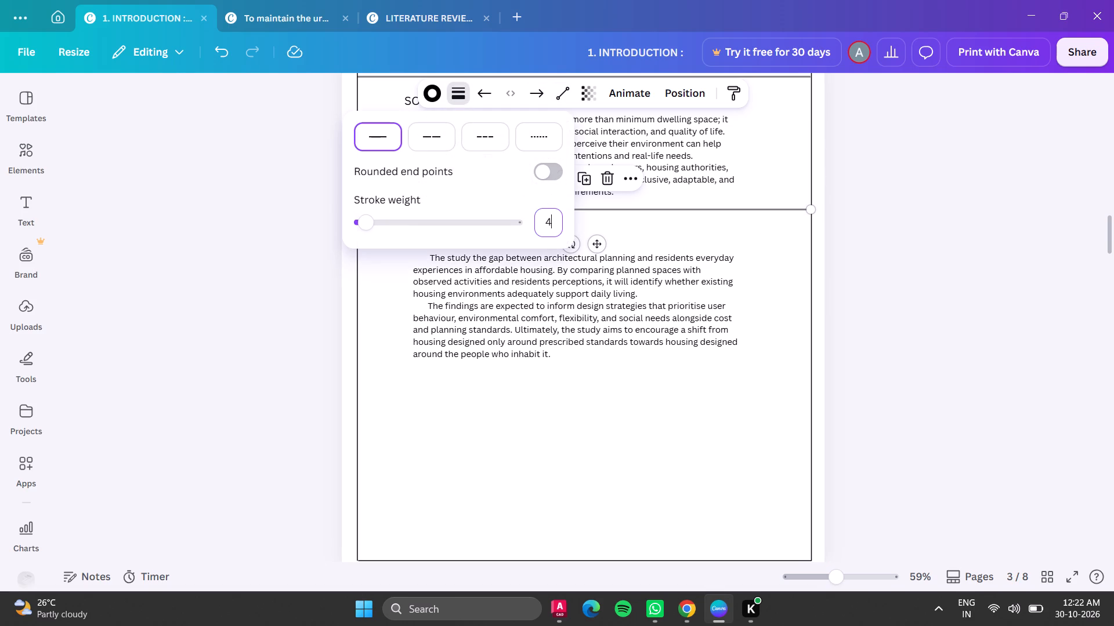
key(2)
key(Return)
click(925, 213)
Set the stroke weight of the divider line above page 3's SOCIAL RELEVANCE section to 2.
scroll(867, 205, up, 4)
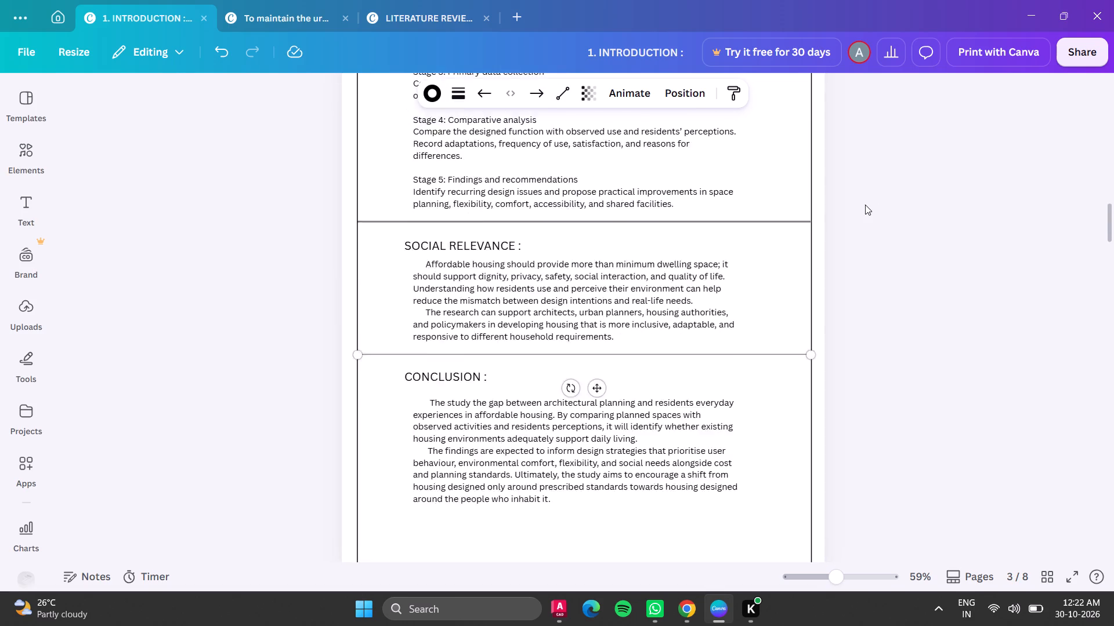
click(724, 268)
click(461, 96)
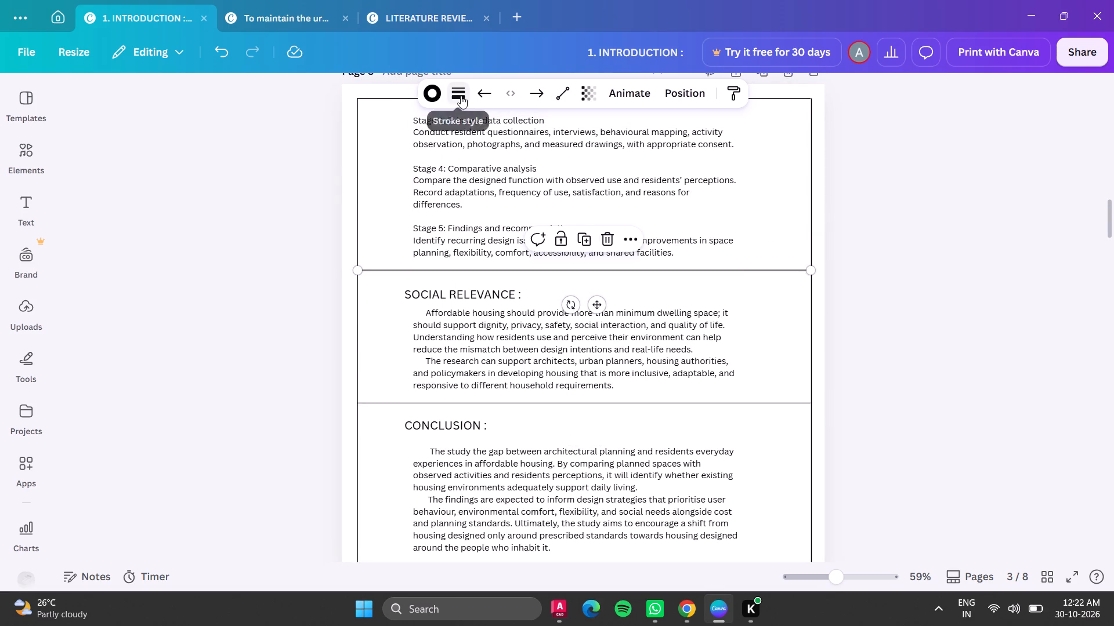
click(549, 221)
key(2)
key(Return)
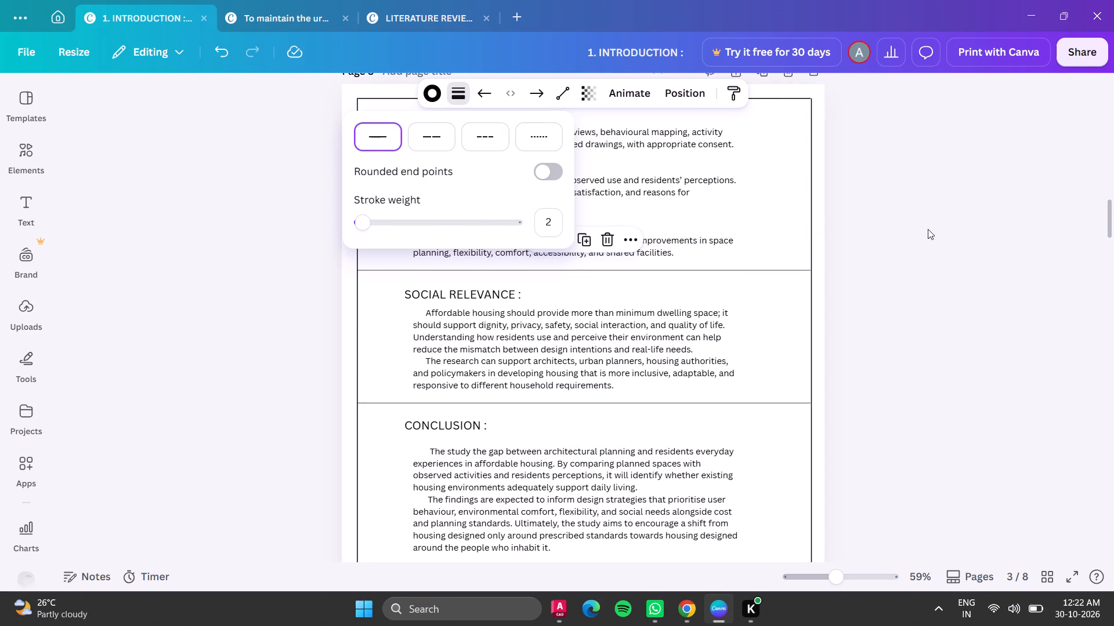
click(1010, 231)
drag(839, 580, 848, 580)
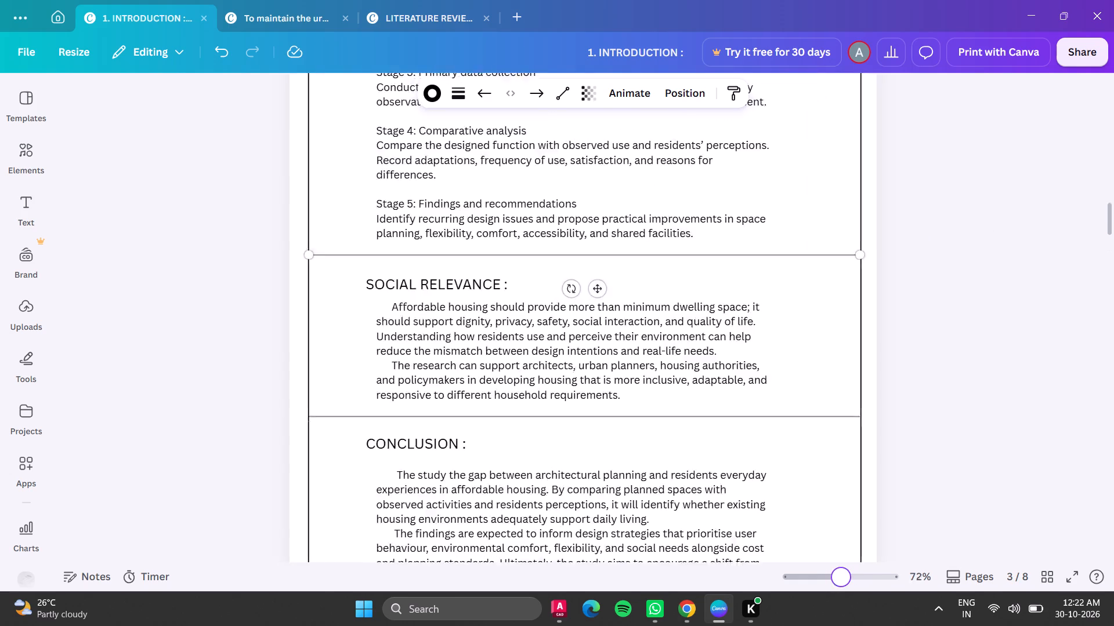
drag(848, 580, 816, 572)
click(852, 491)
scroll(815, 414, up, 5)
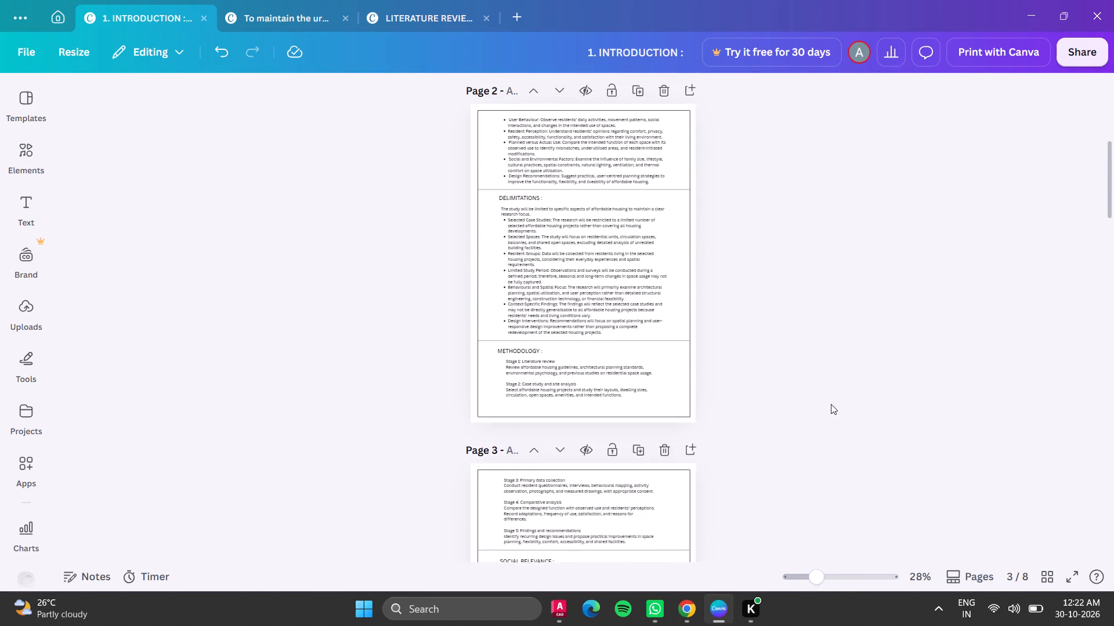
scroll(816, 393, up, 12)
scroll(816, 393, down, 14)
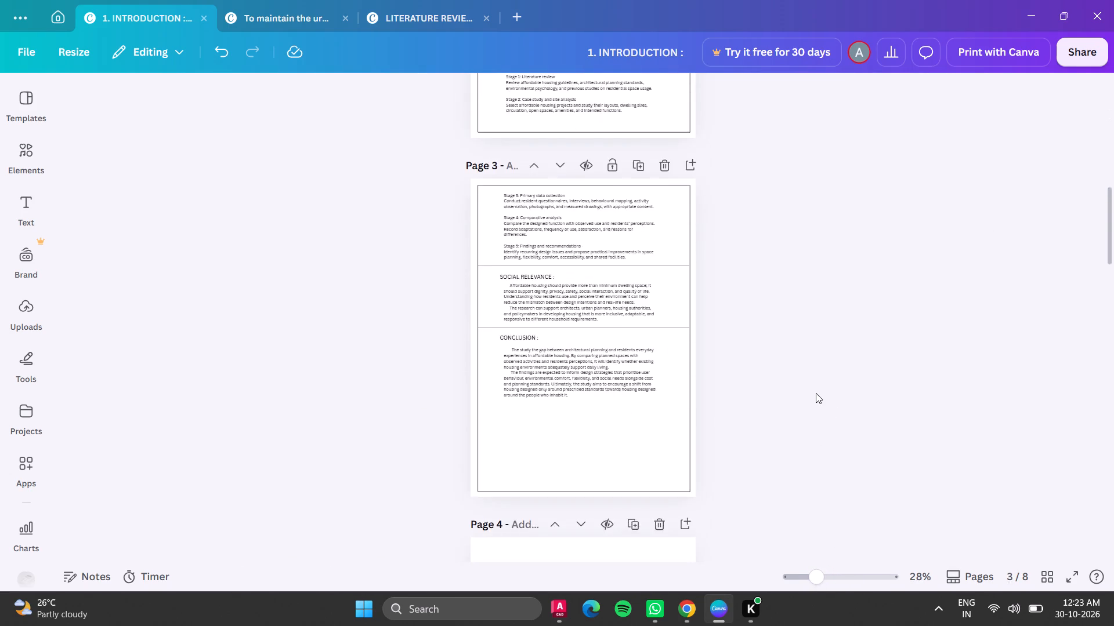
scroll(816, 393, down, 17)
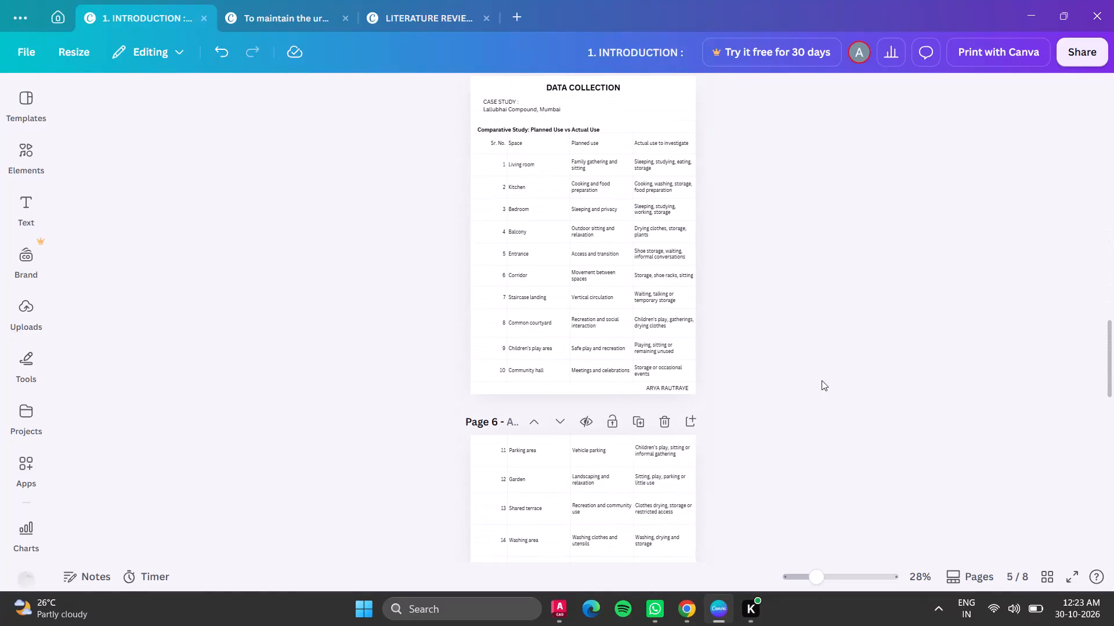
scroll(835, 394, up, 5)
scroll(835, 394, down, 20)
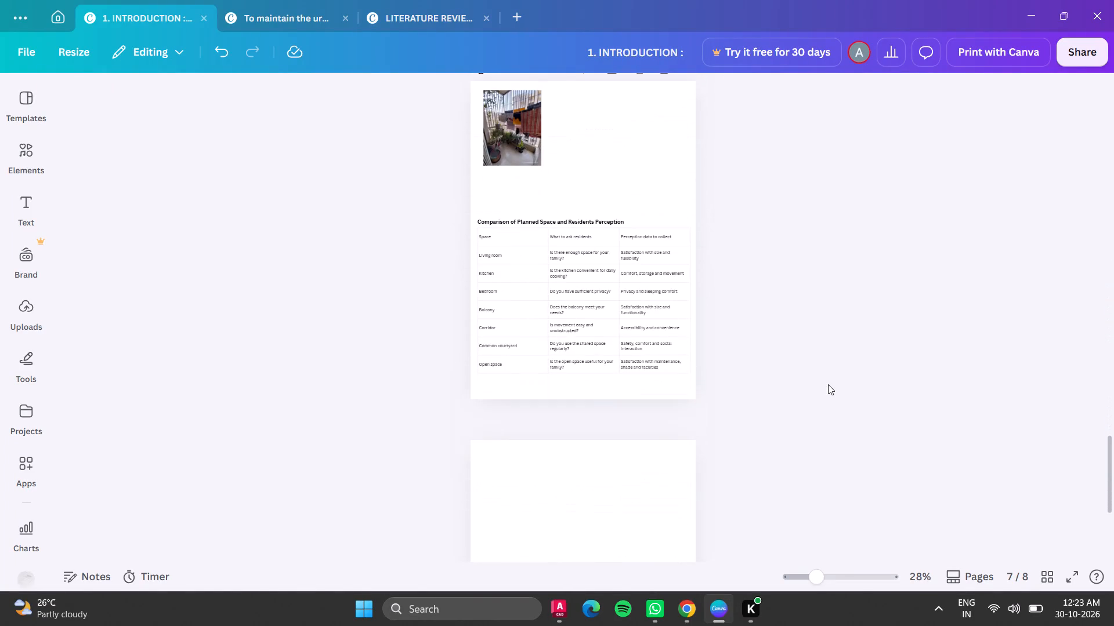
scroll(828, 384, down, 5)
scroll(828, 384, up, 8)
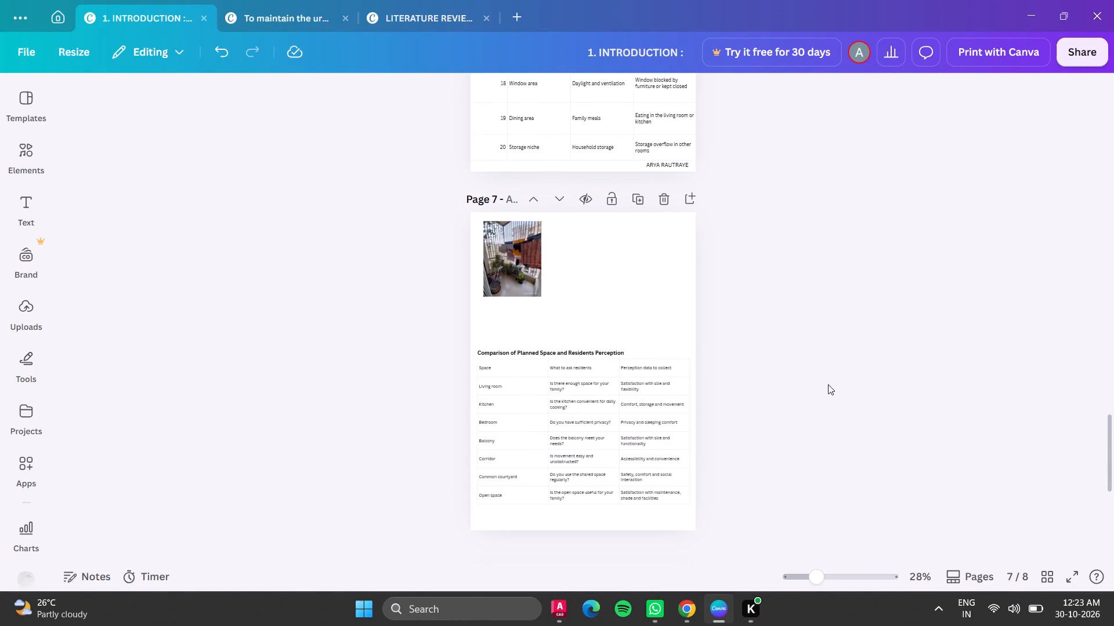
scroll(828, 384, up, 20)
scroll(828, 384, up, 9)
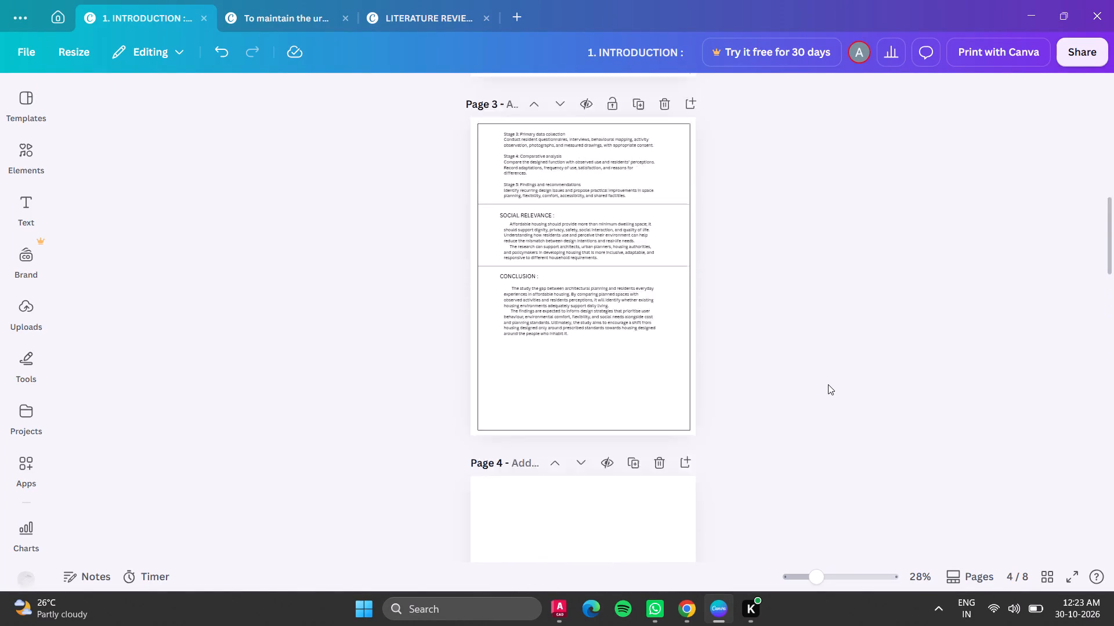
scroll(828, 384, up, 4)
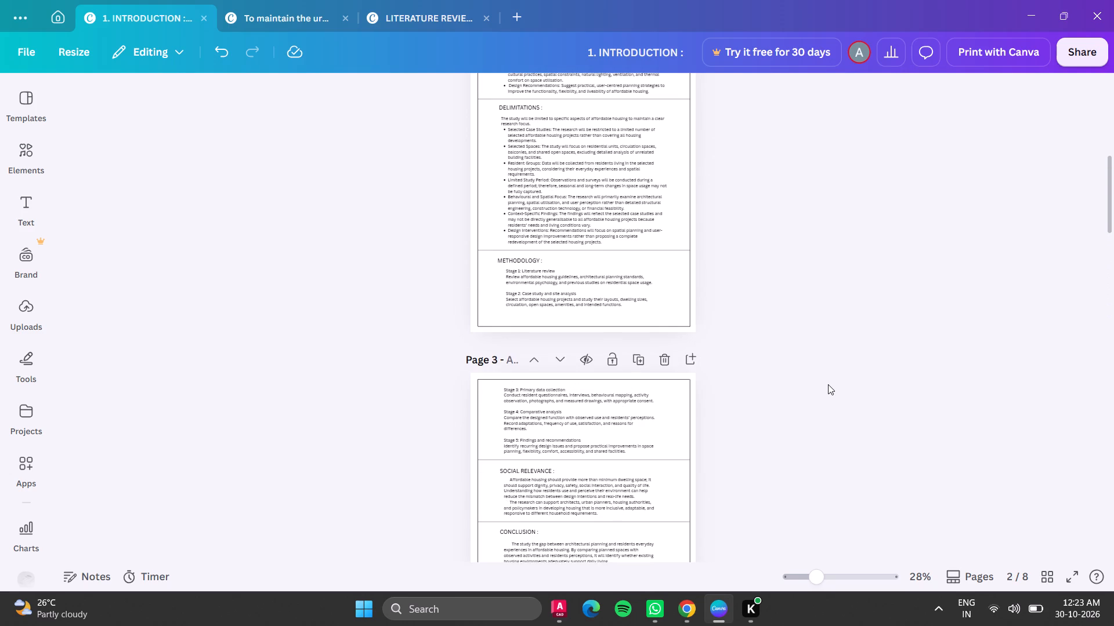
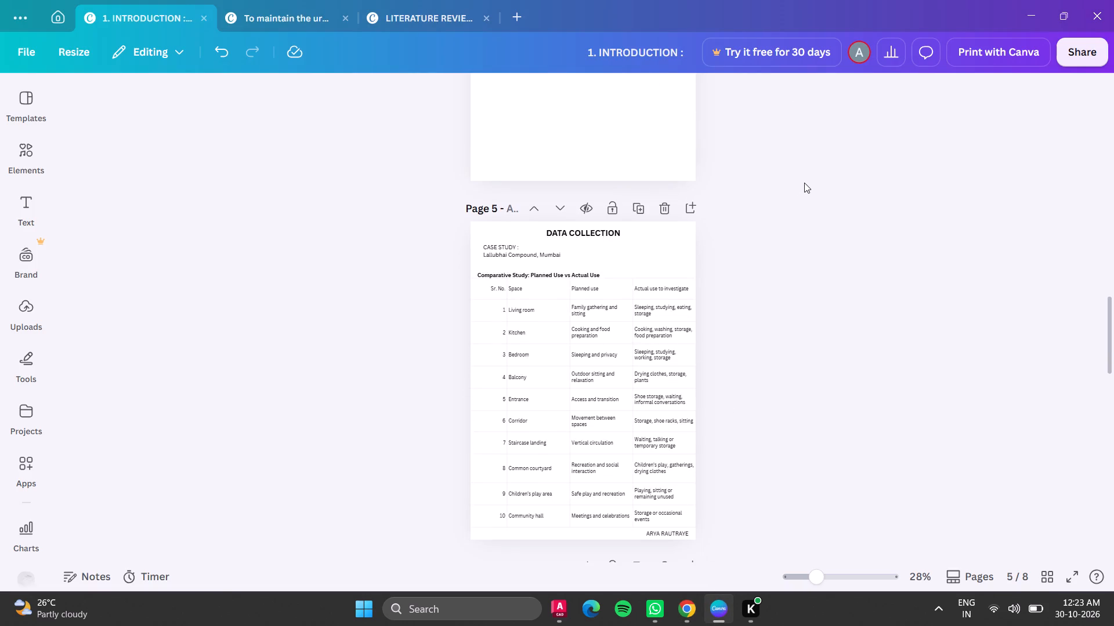
scroll(804, 183, down, 13)
scroll(805, 185, up, 12)
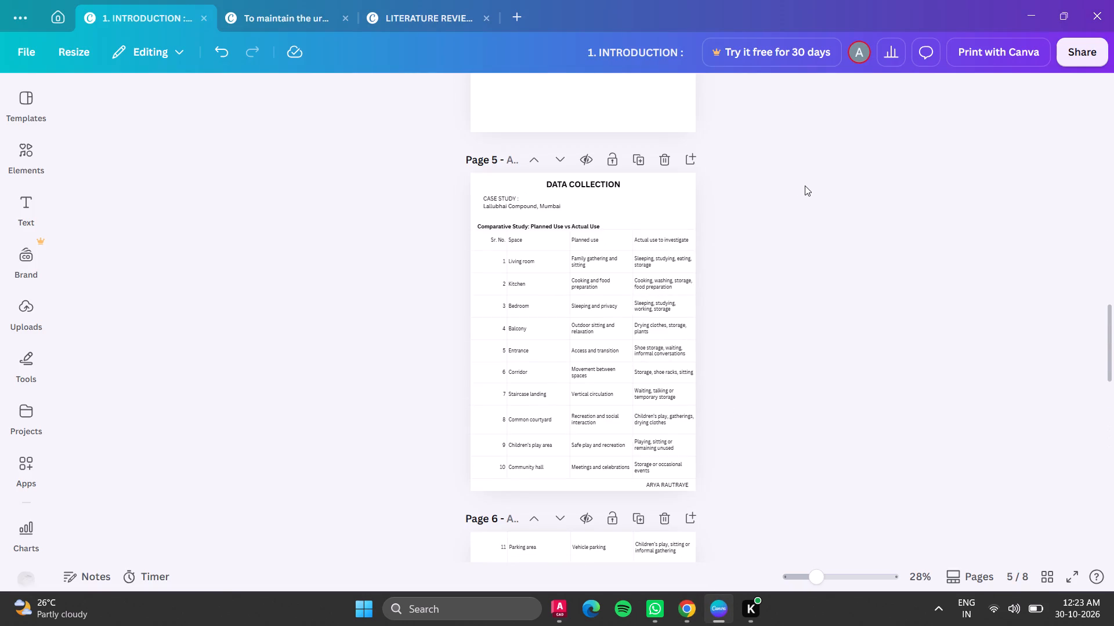
click(683, 606)
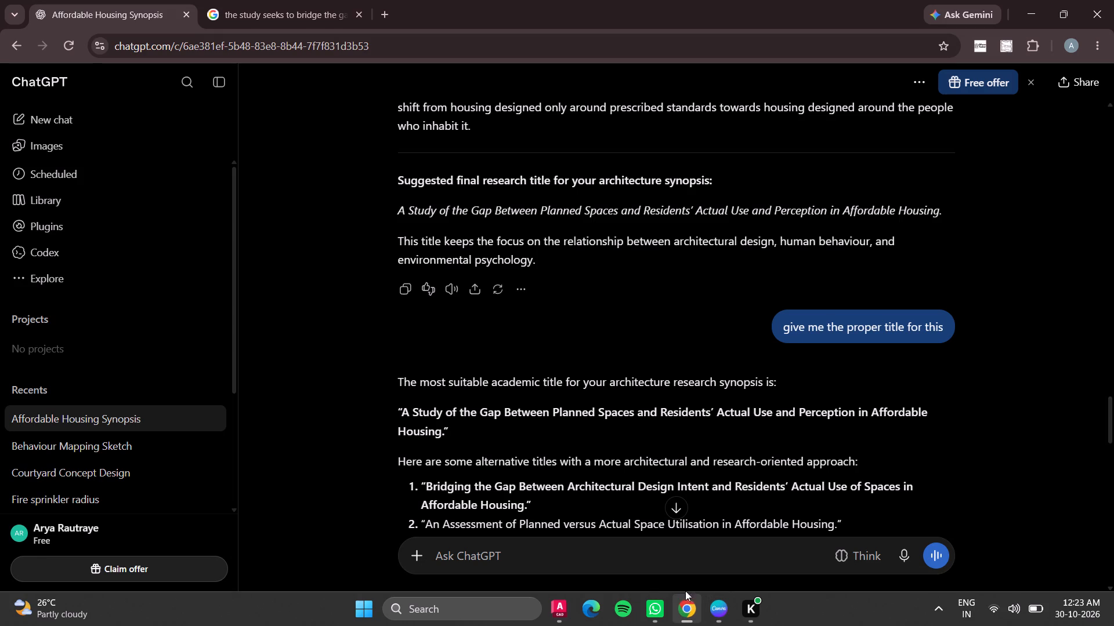
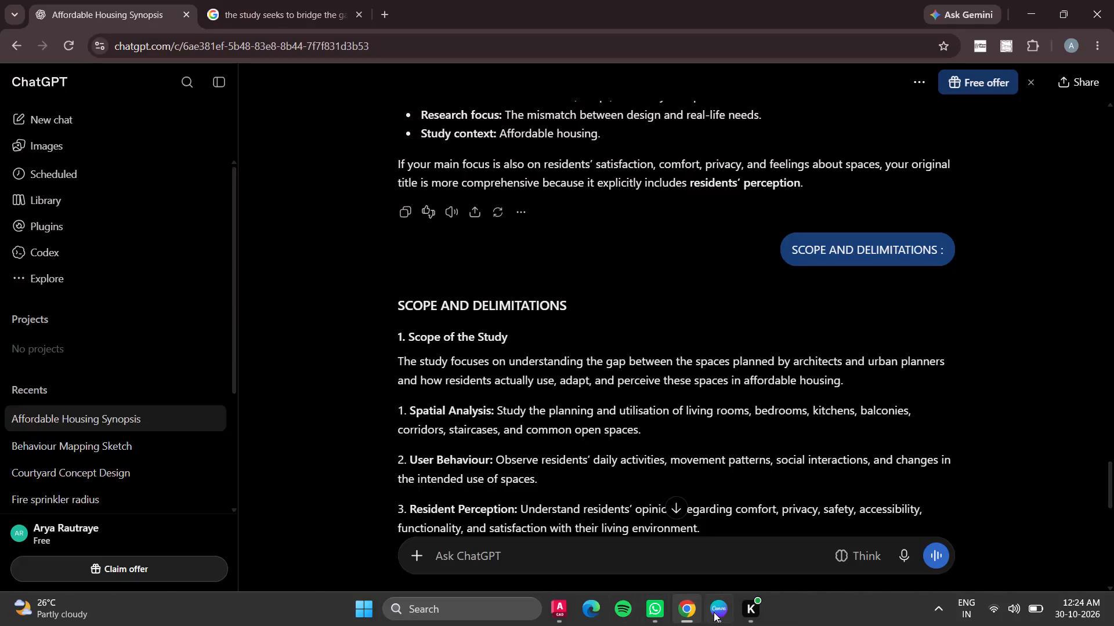
Switch to Canva and look through the synopsis from the DATA COLLECTION page back to page 1.
click(716, 612)
scroll(742, 159, up, 16)
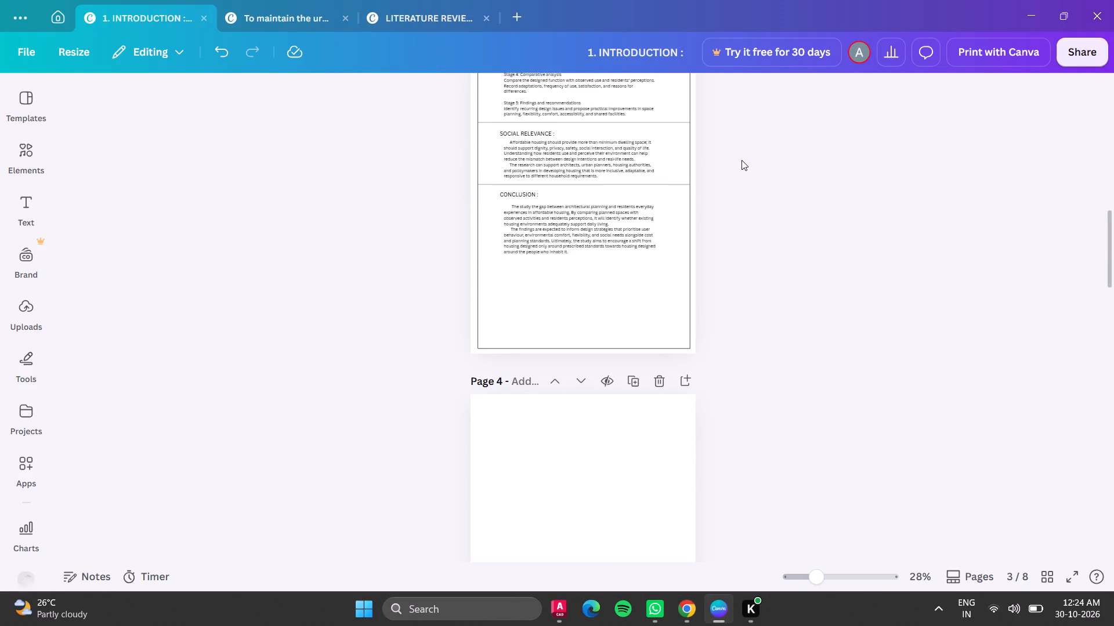
scroll(742, 160, up, 3)
scroll(736, 216, down, 6)
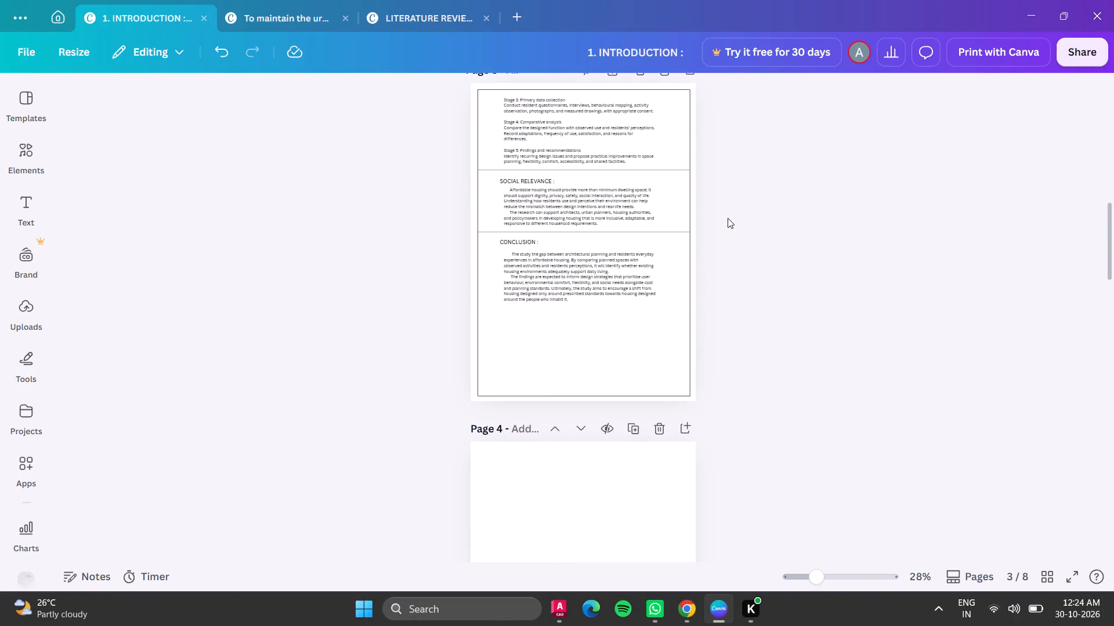
scroll(725, 224, down, 8)
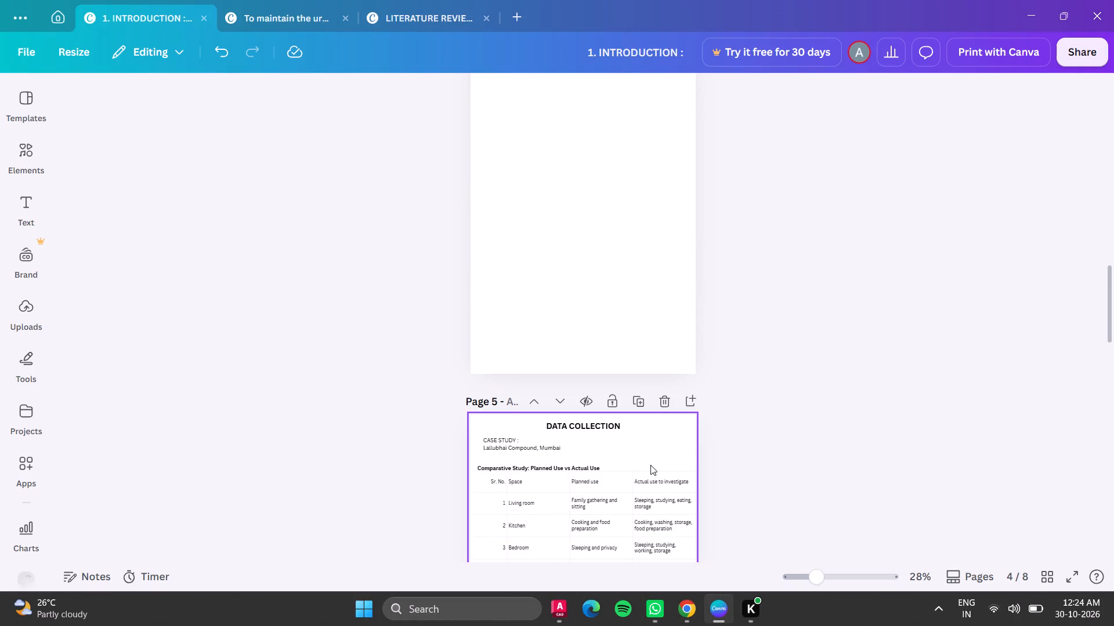
scroll(717, 342, up, 4)
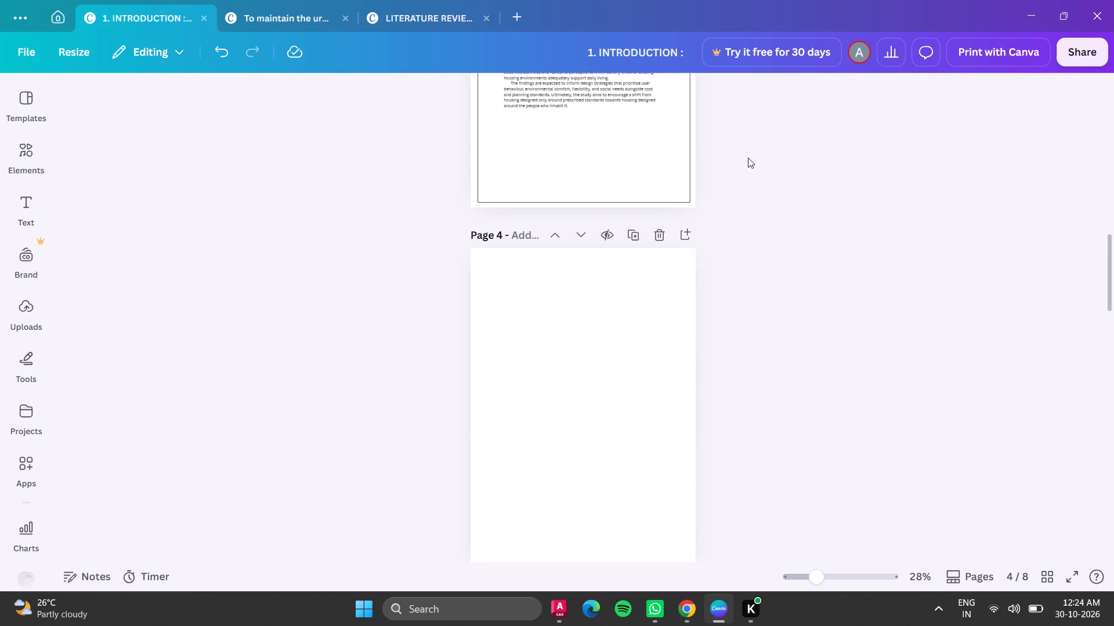
scroll(747, 142, up, 6)
scroll(740, 191, up, 11)
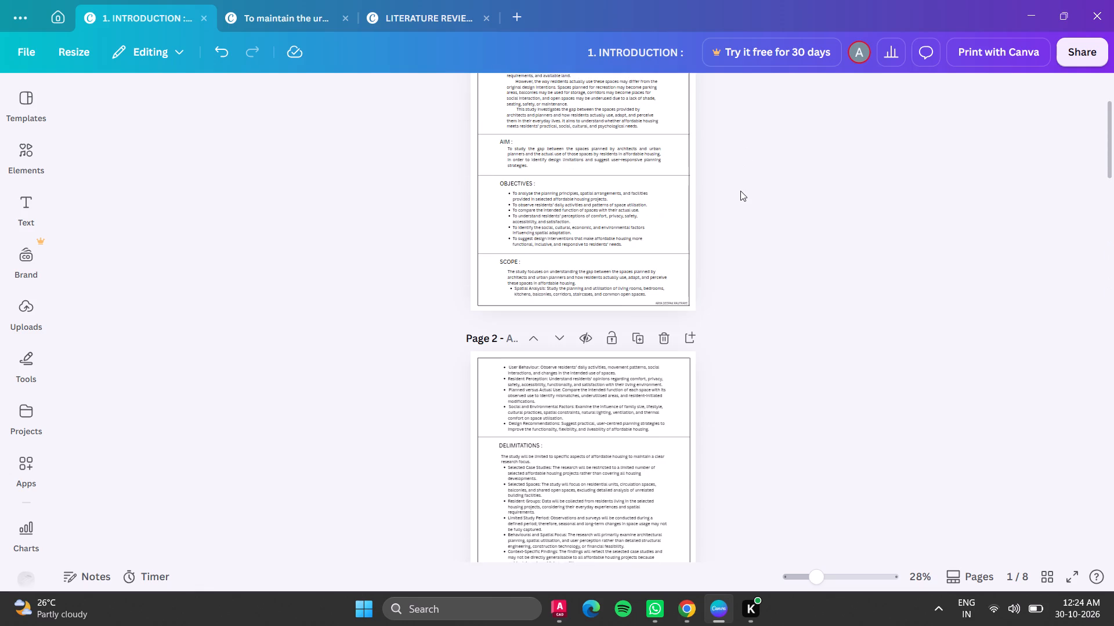
scroll(740, 191, up, 4)
Copy the author name from the foot of page 1 and paste it near the lower-right corner of page 2's frame.
drag(817, 580, 839, 580)
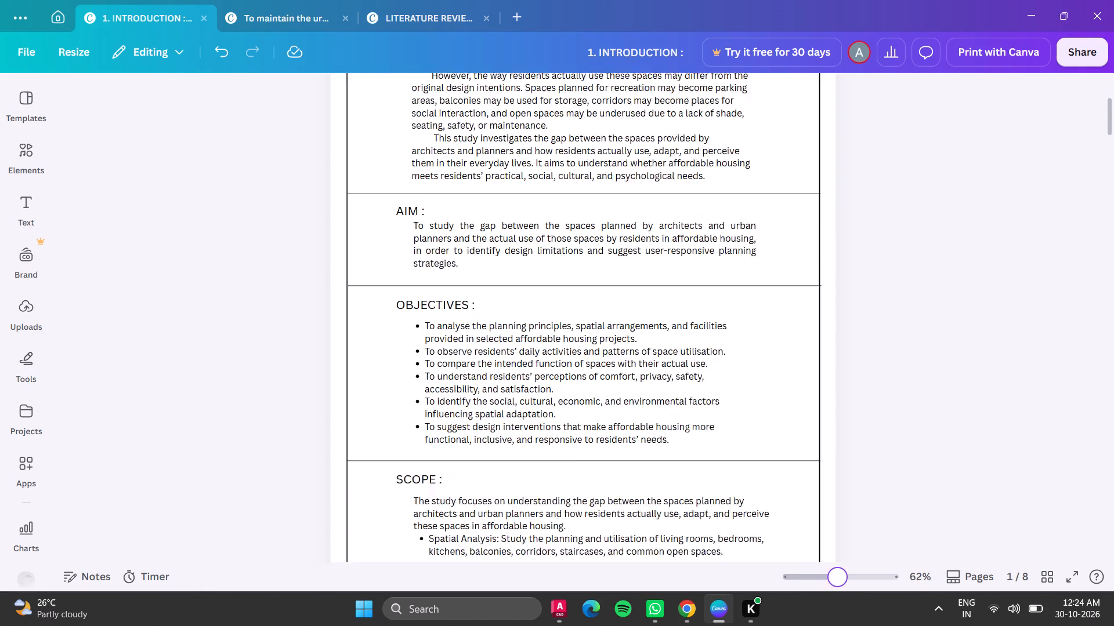
drag(839, 580, 841, 577)
scroll(785, 454, down, 4)
click(802, 406)
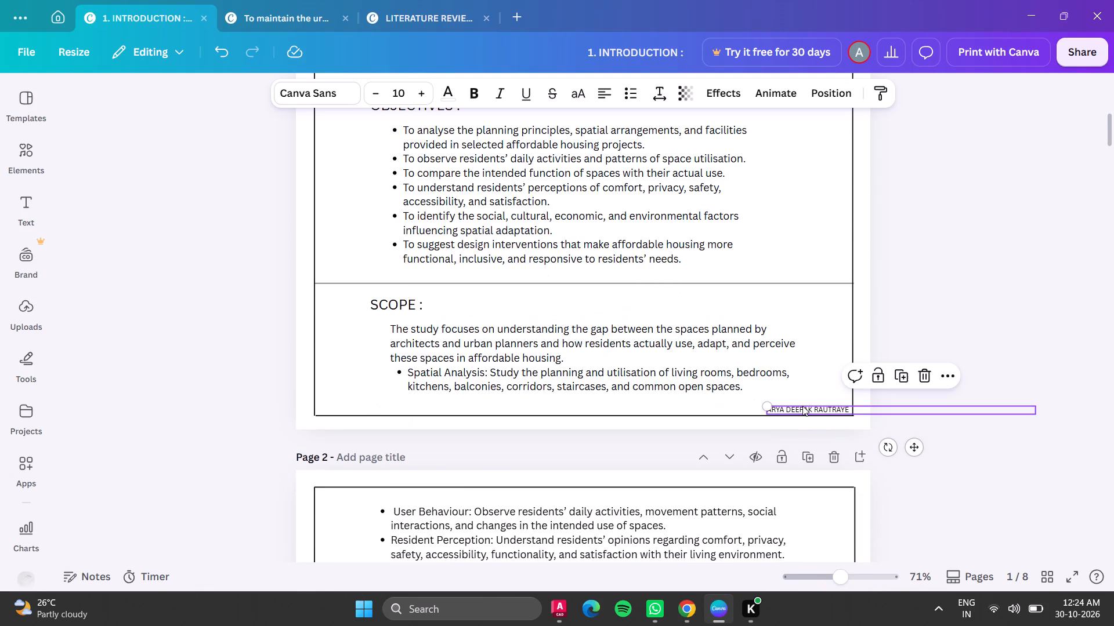
key(ctrl+c)
scroll(791, 408, down, 13)
scroll(744, 231, up, 2)
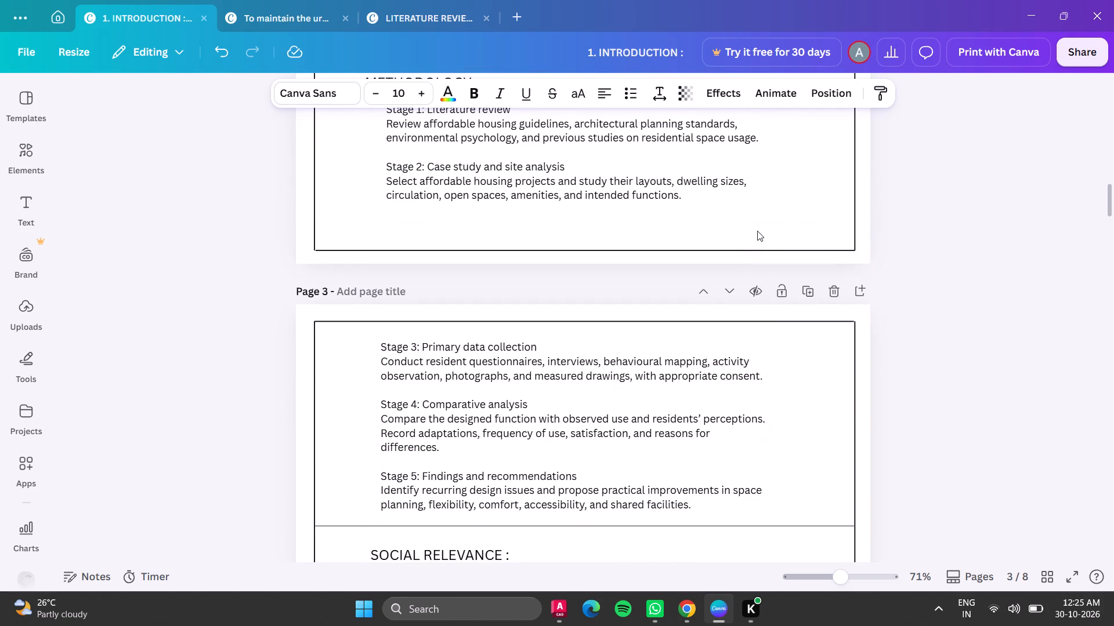
click(757, 231)
key(ctrl+v)
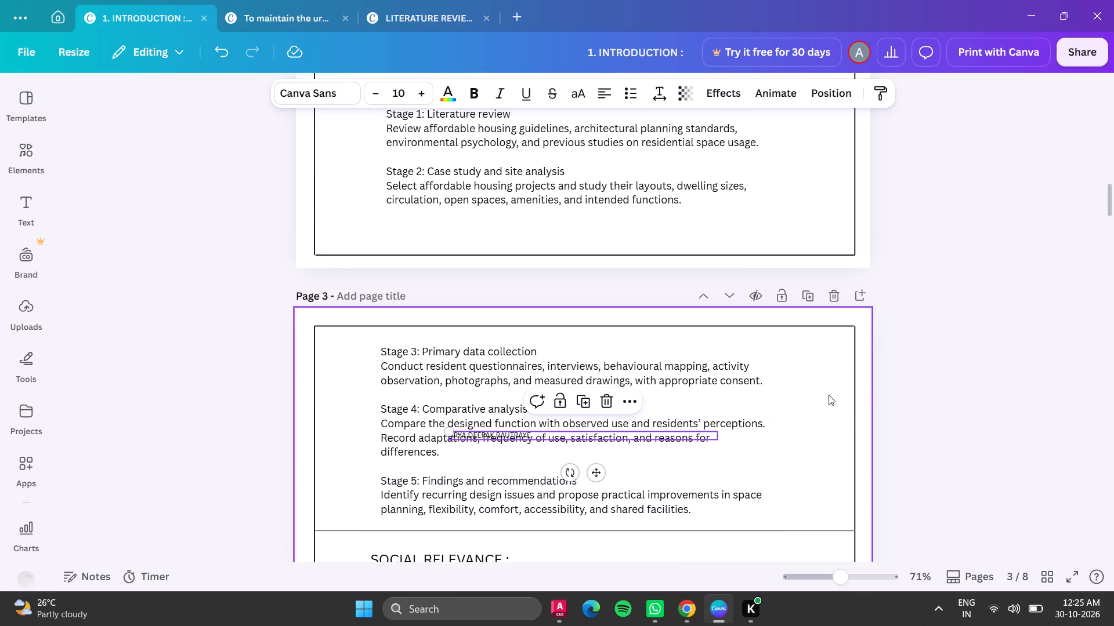
drag(641, 435, 910, 203)
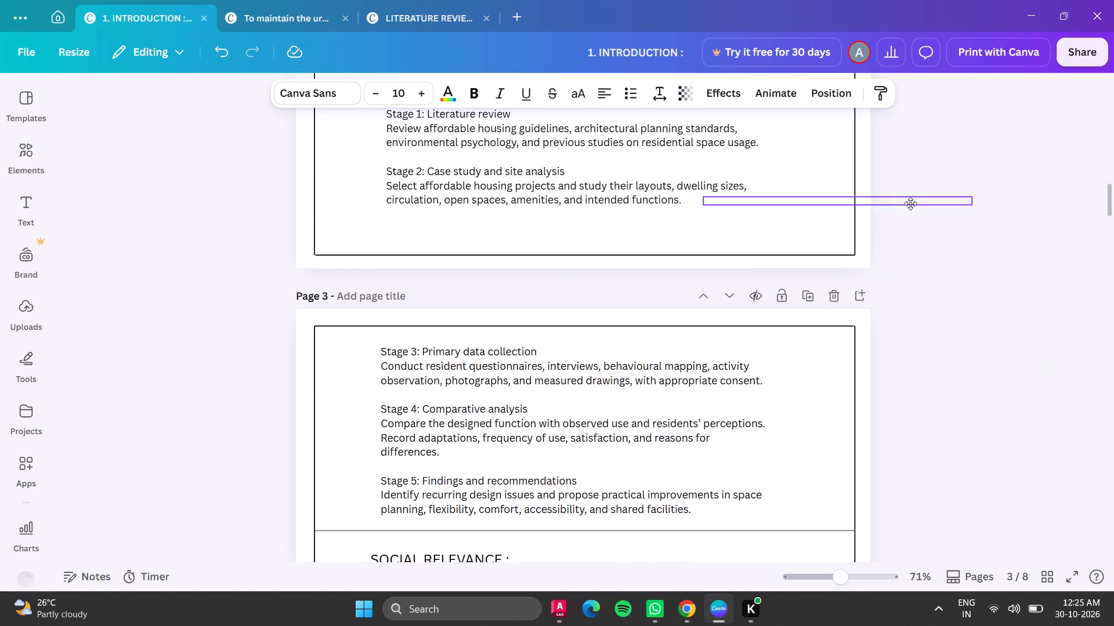
drag(910, 203, 922, 249)
click(918, 304)
Align page 2's author name just inside the lower-right corner of the page frame, matching its placement on page 1.
scroll(923, 299, up, 14)
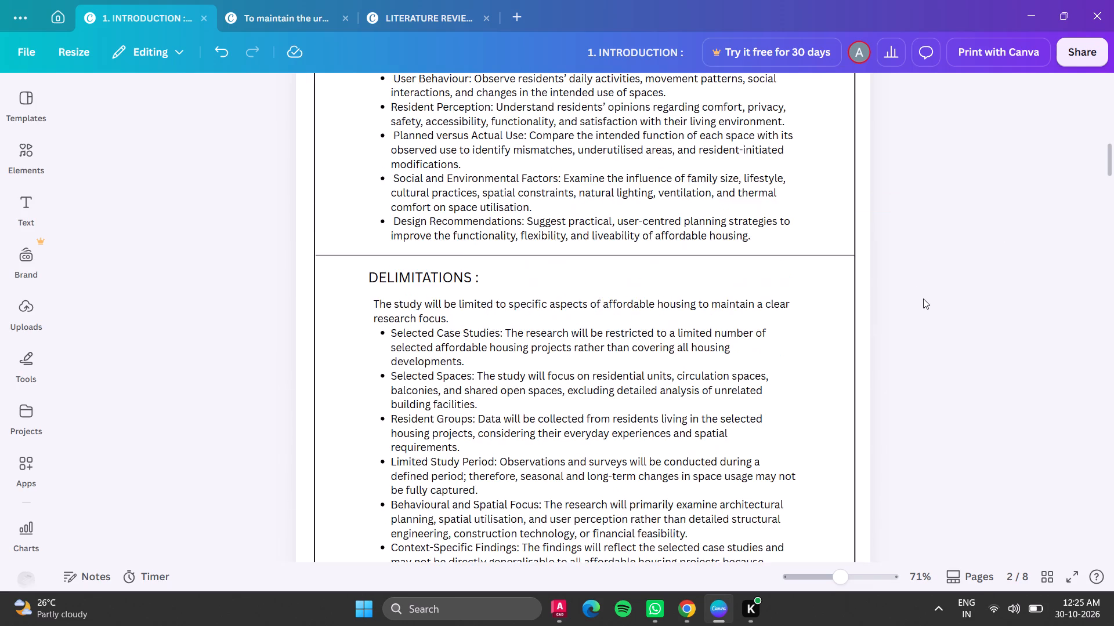
scroll(923, 299, up, 9)
scroll(923, 299, down, 14)
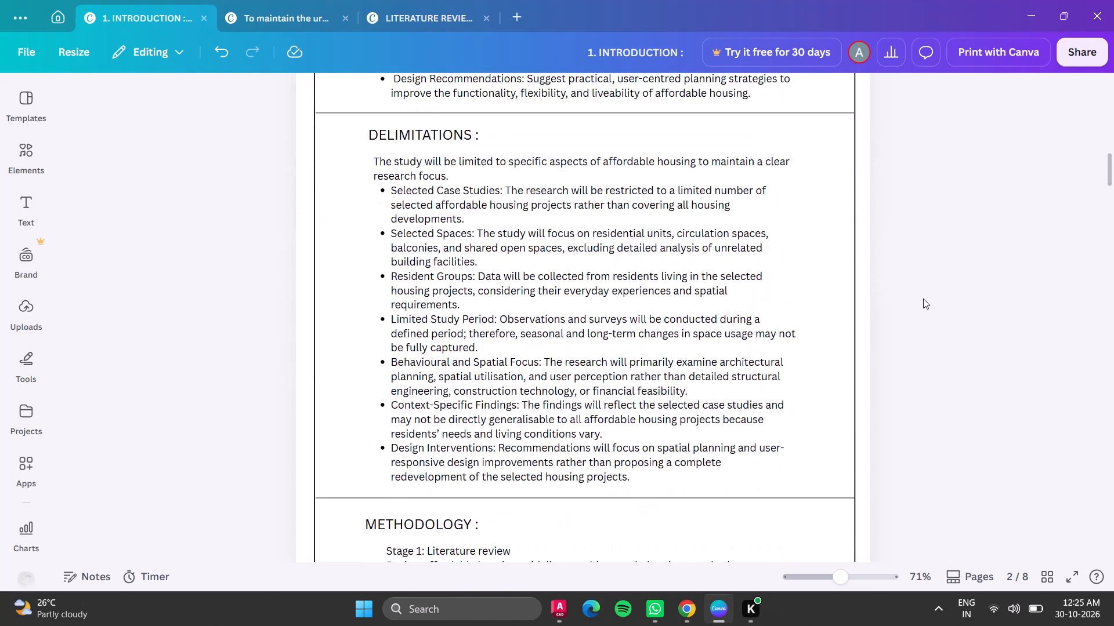
scroll(923, 299, down, 10)
click(807, 198)
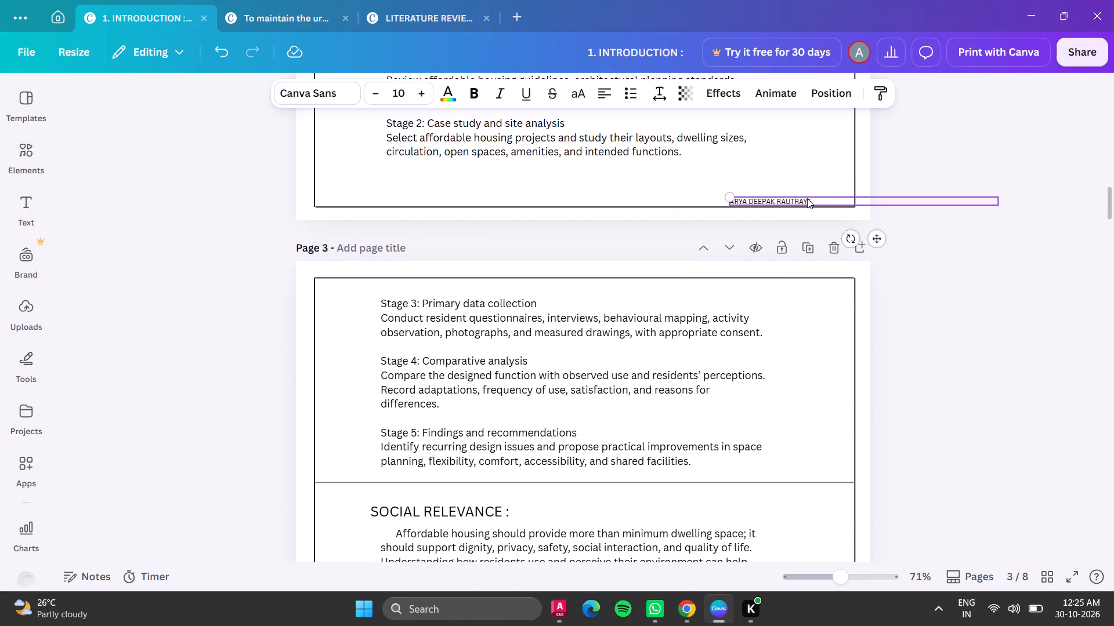
drag(809, 201, 844, 198)
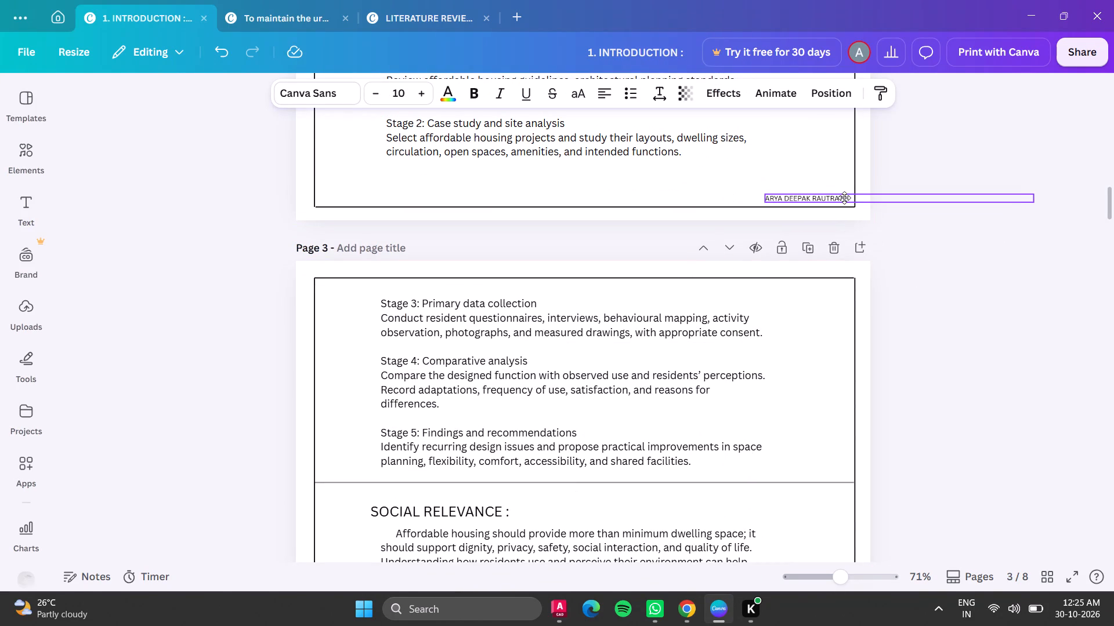
drag(844, 198, 848, 198)
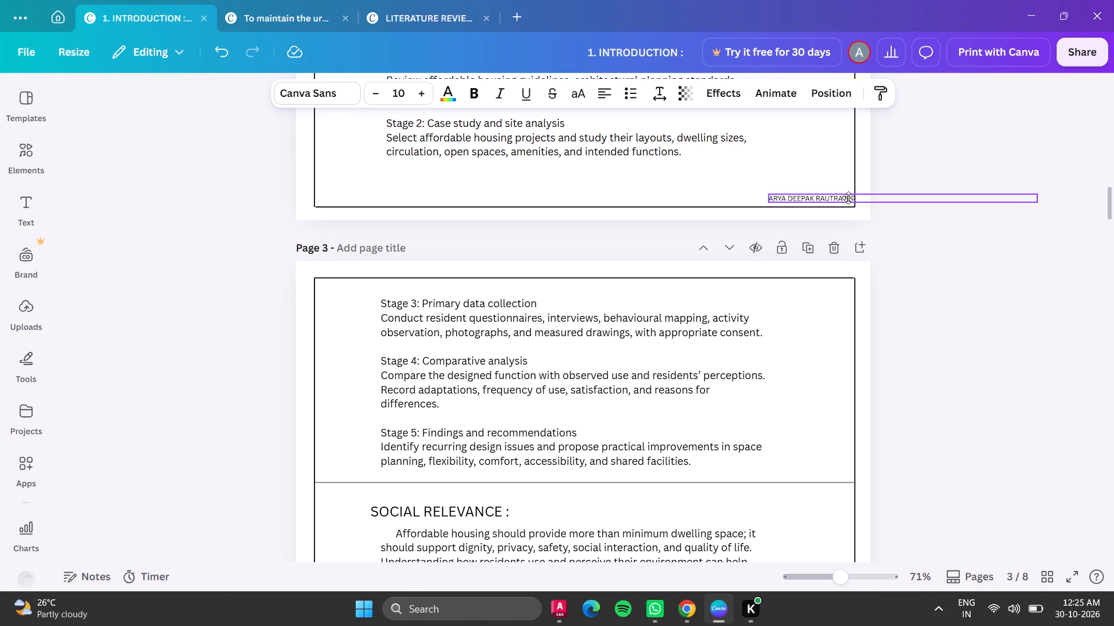
drag(848, 198, 846, 198)
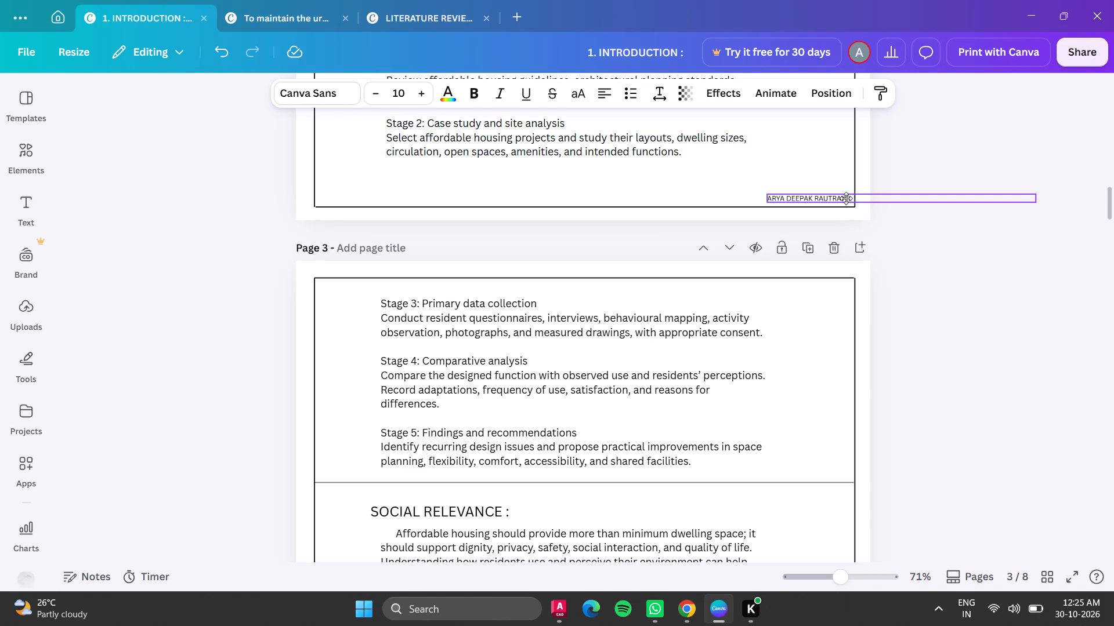
drag(846, 198, 846, 198)
click(912, 290)
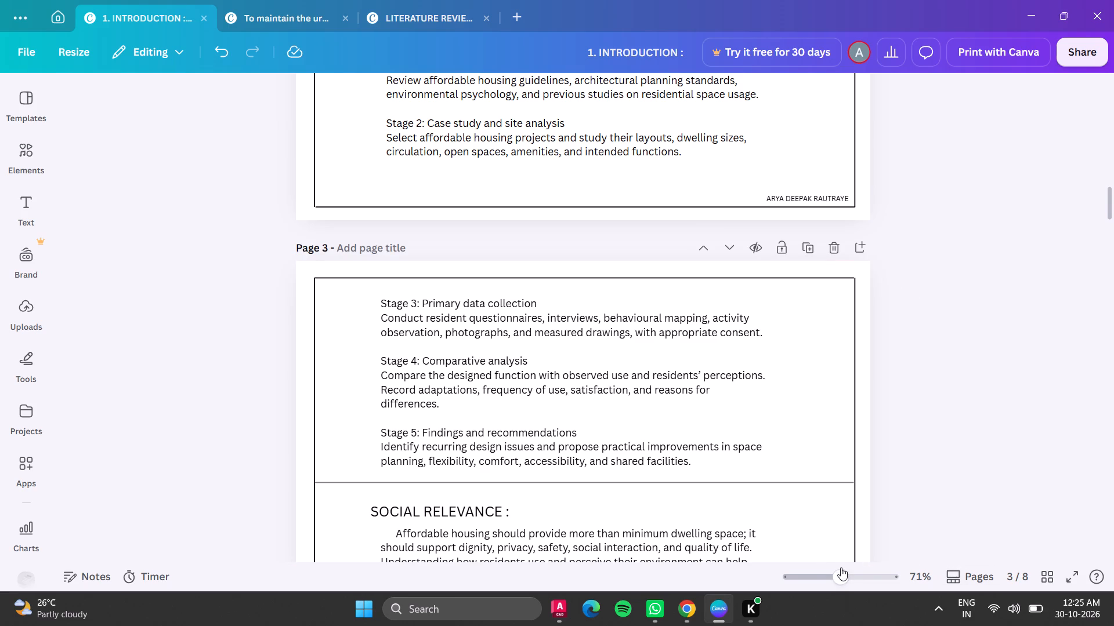
drag(843, 572, 851, 572)
drag(929, 140, 938, 140)
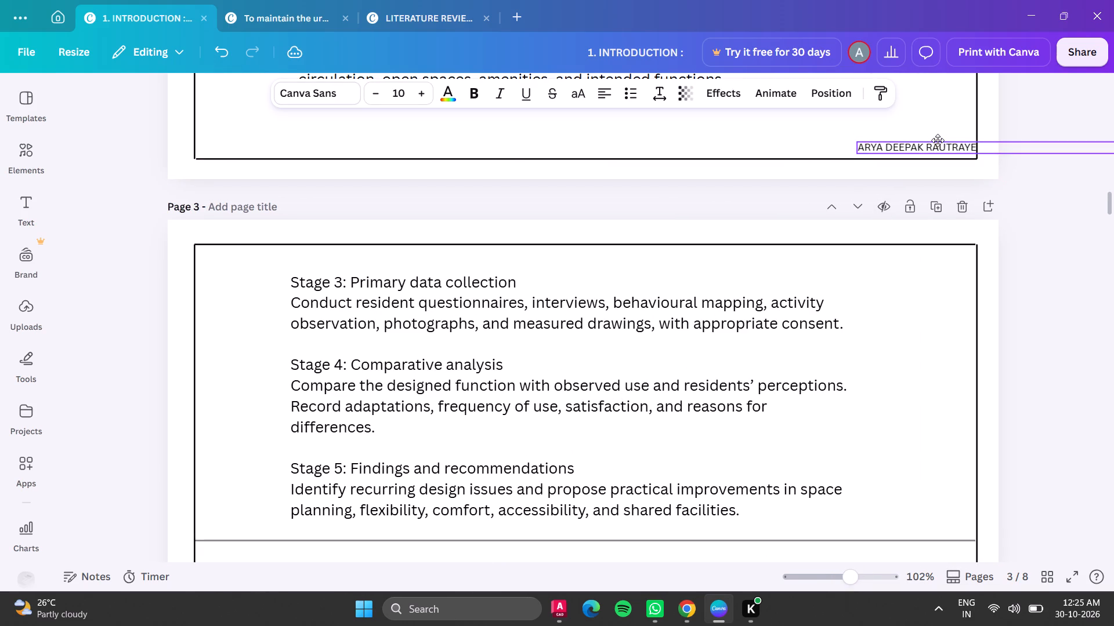
drag(938, 140, 933, 141)
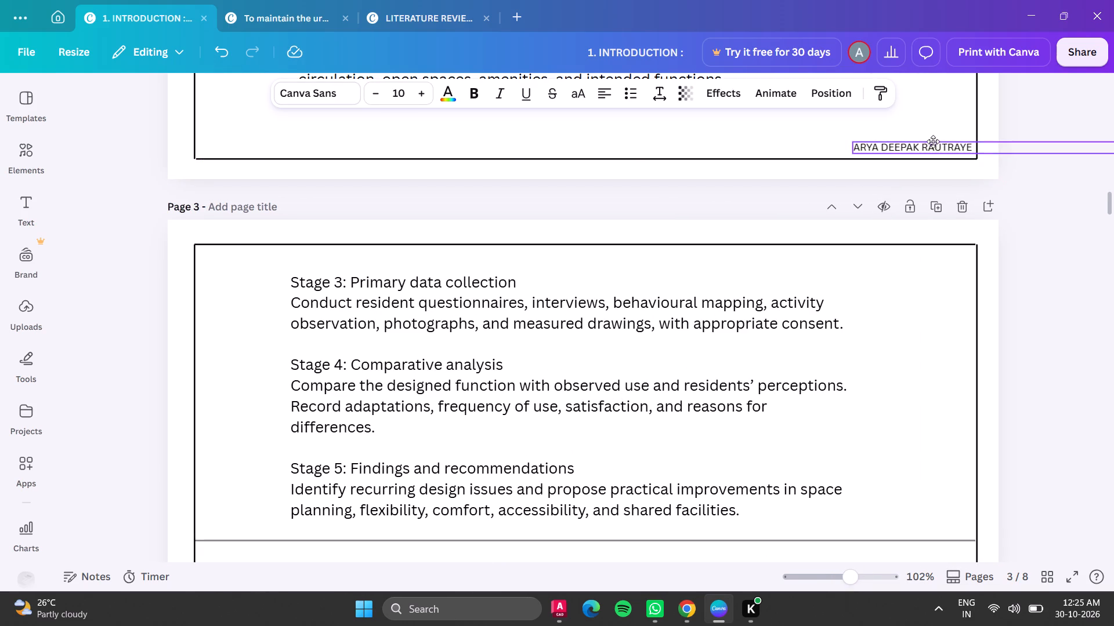
drag(933, 141, 935, 140)
click(1047, 300)
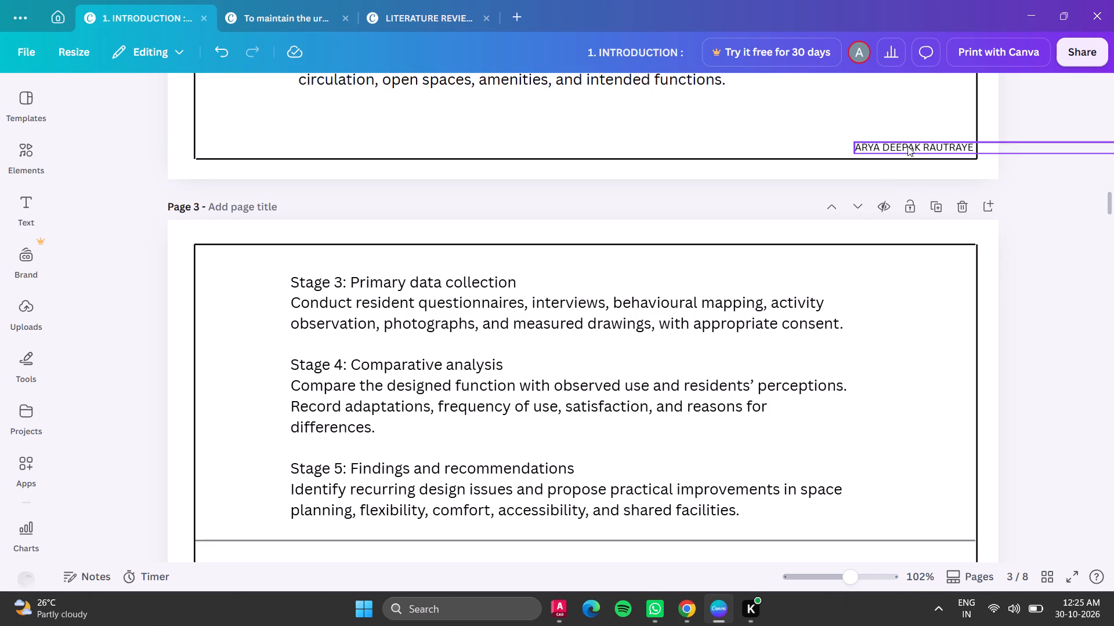
Copy page 2's author name and paste it into the same lower-right frame corner on page 3, below the CONCLUSION section.
click(907, 146)
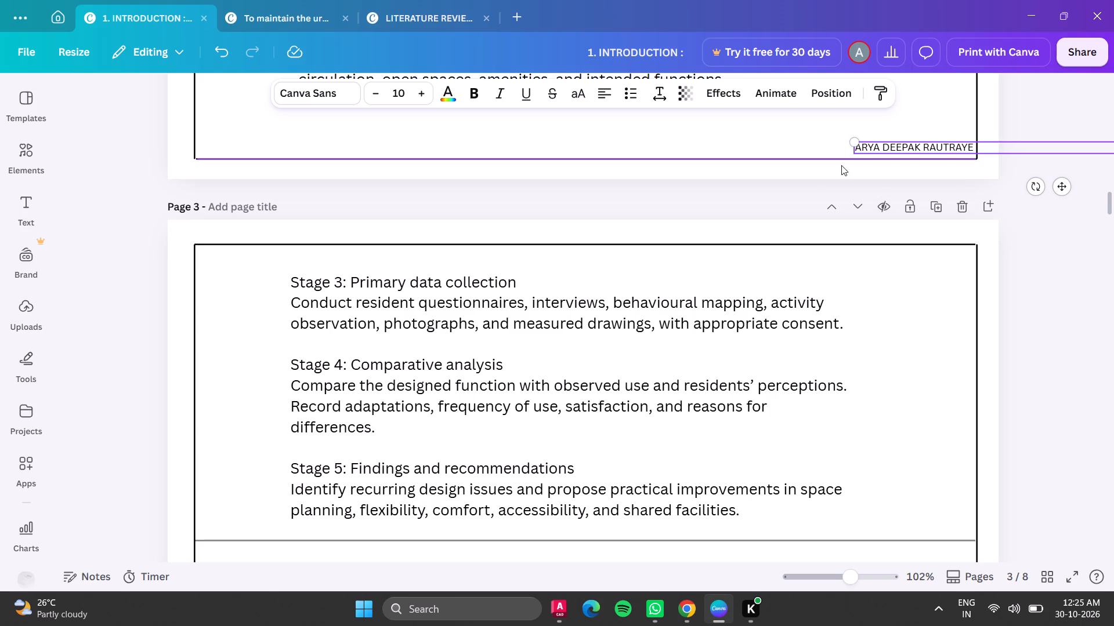
key(ctrl+c)
scroll(699, 210, down, 8)
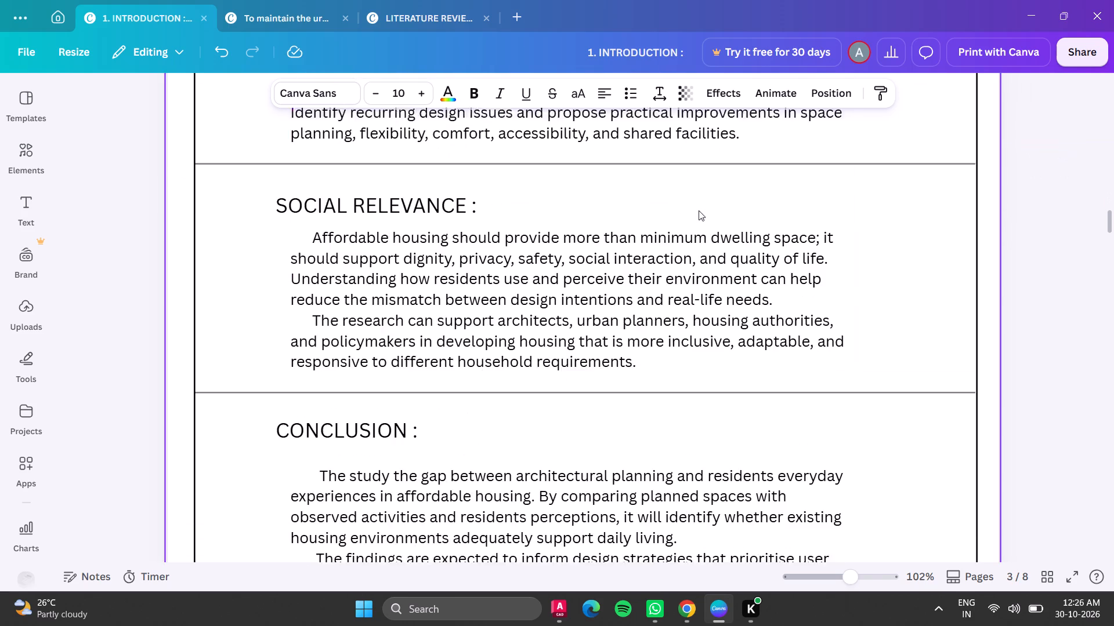
scroll(699, 210, down, 8)
click(766, 386)
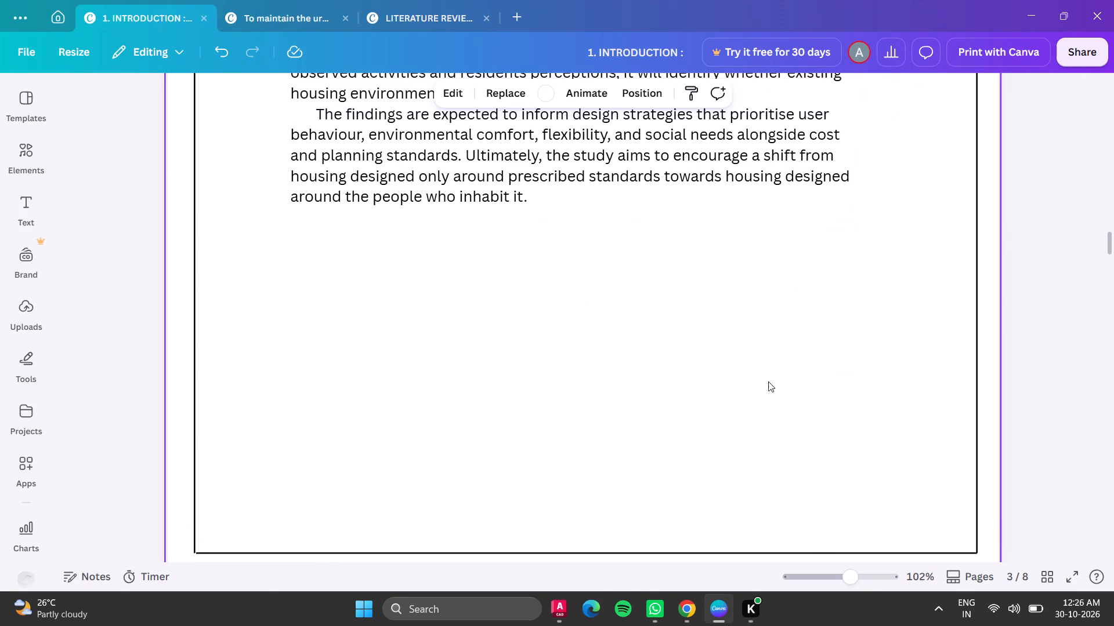
key(ctrl+v)
scroll(837, 383, down, 3)
click(1088, 312)
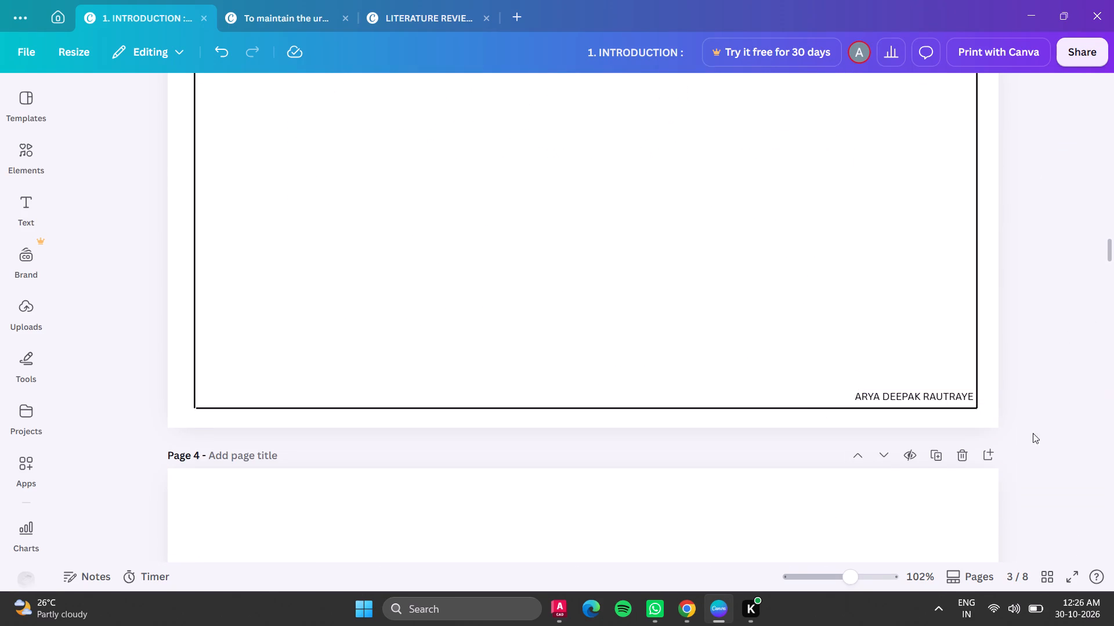
Check the author name's placement and the layout across pages 1 to 3, and look at blank page 4.
drag(851, 574, 830, 573)
click(844, 425)
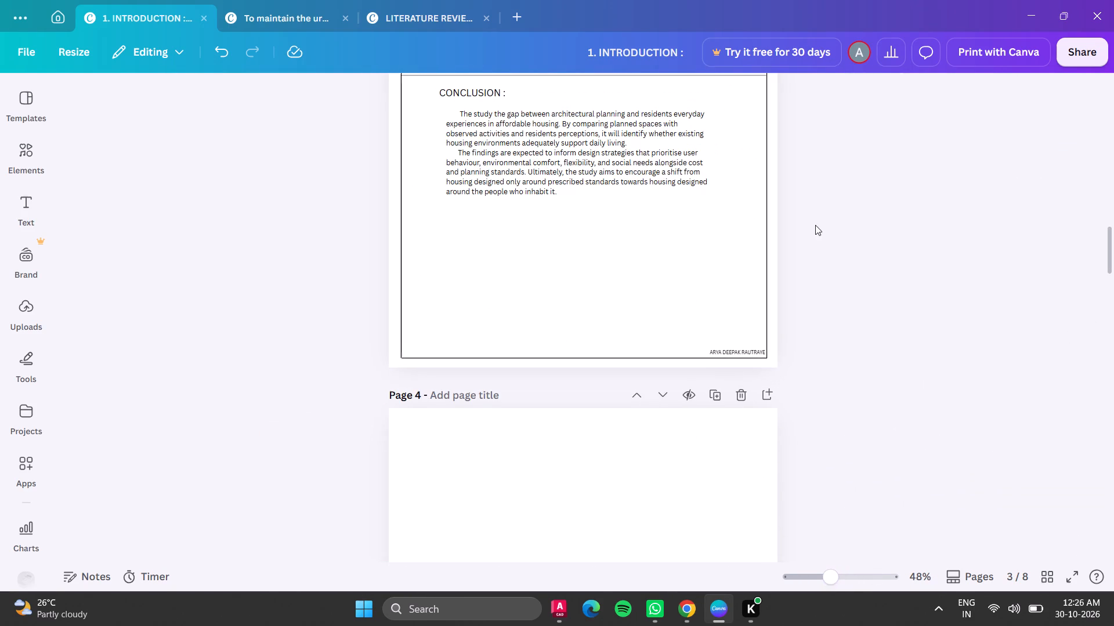
scroll(814, 220, up, 15)
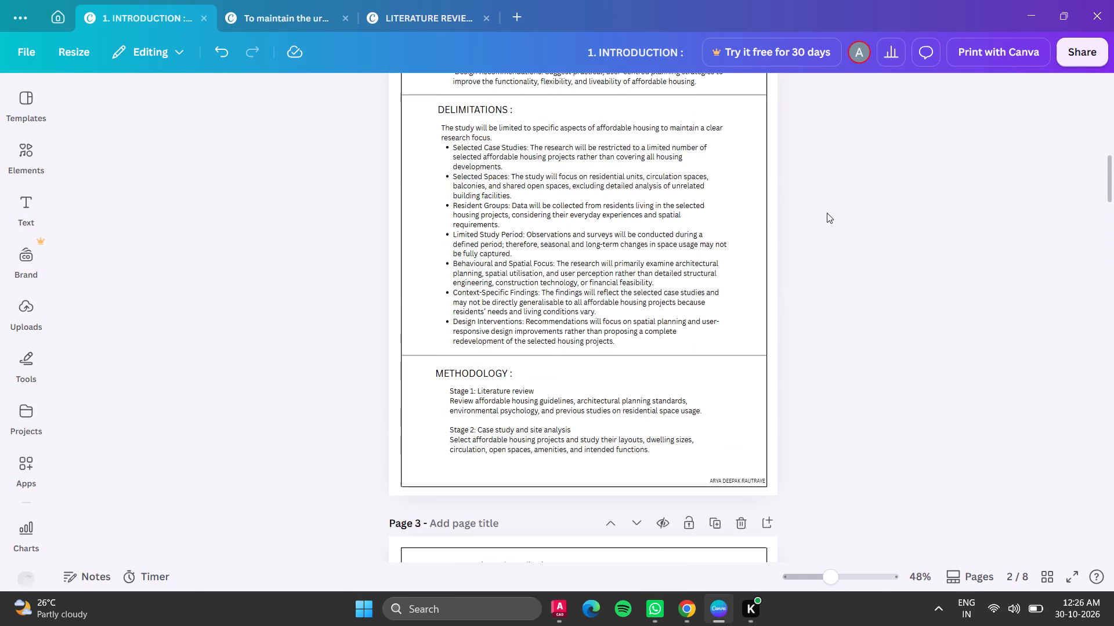
scroll(827, 213, up, 20)
scroll(827, 213, down, 5)
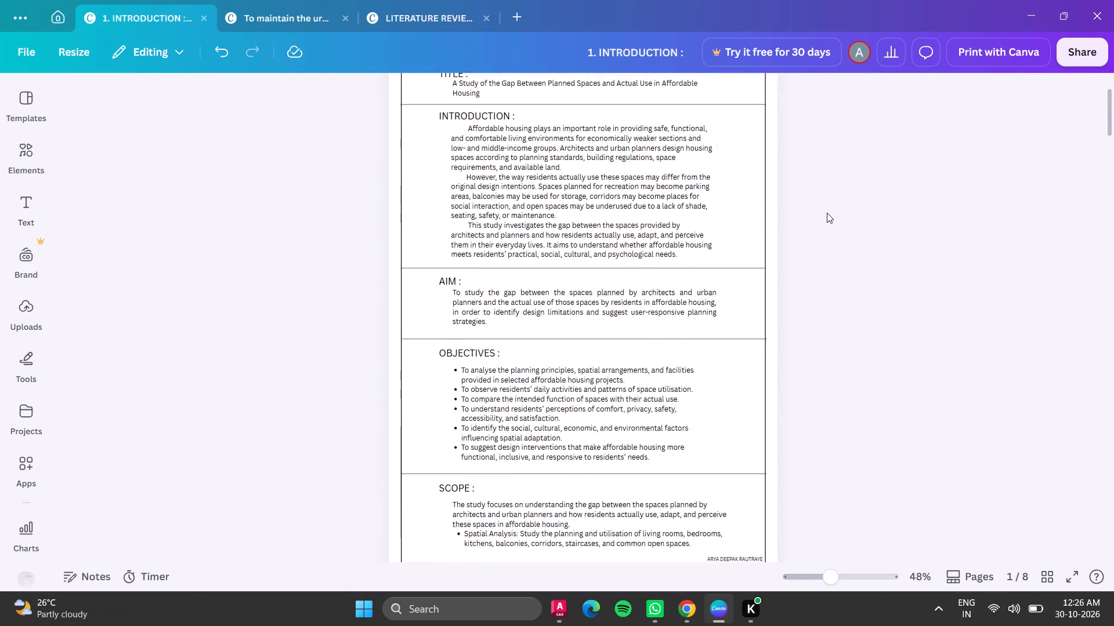
scroll(827, 213, down, 10)
scroll(811, 625, down, 4)
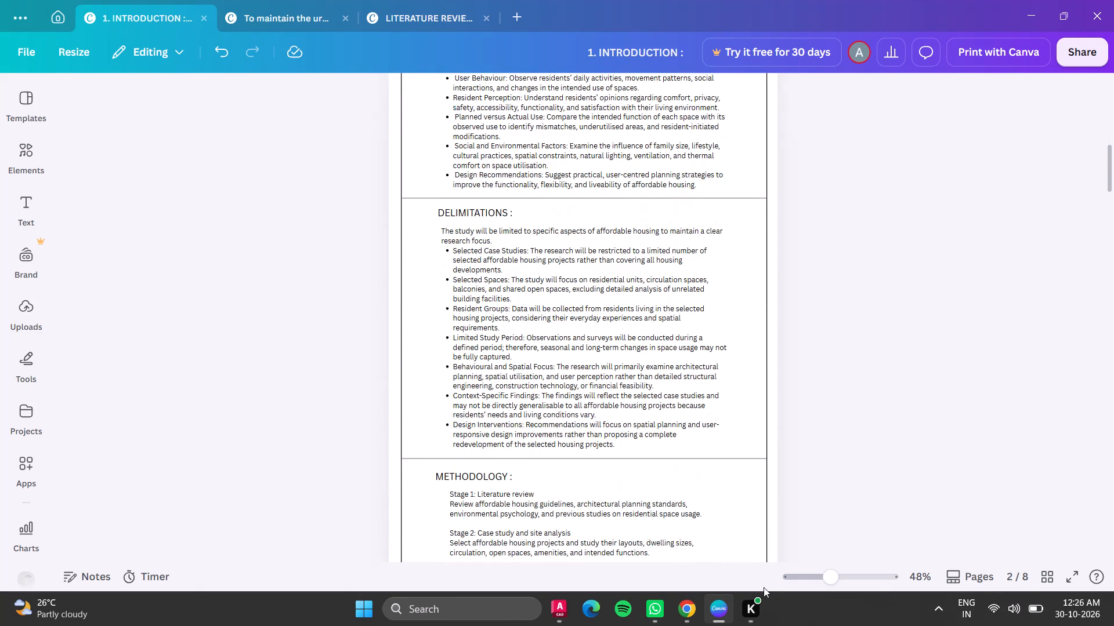
scroll(861, 476, down, 20)
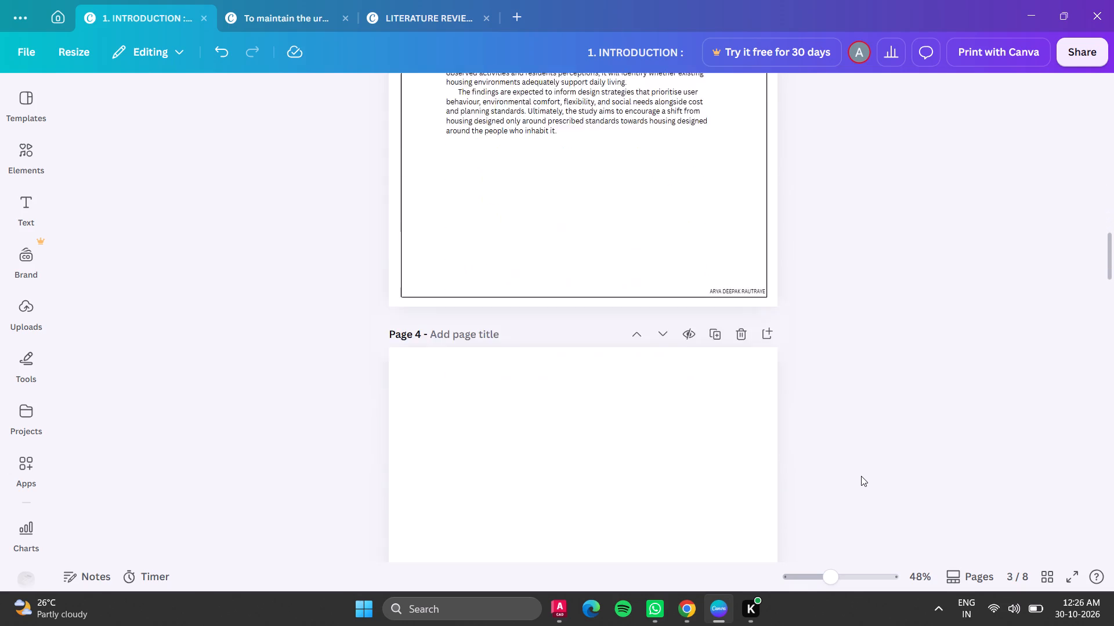
scroll(861, 476, down, 6)
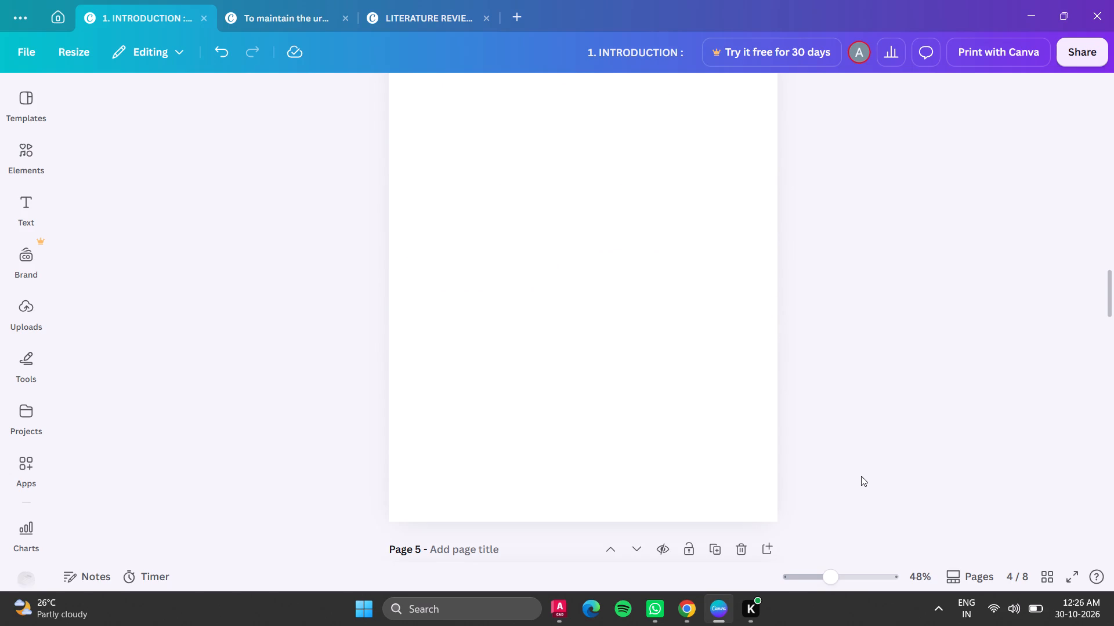
scroll(823, 354, up, 6)
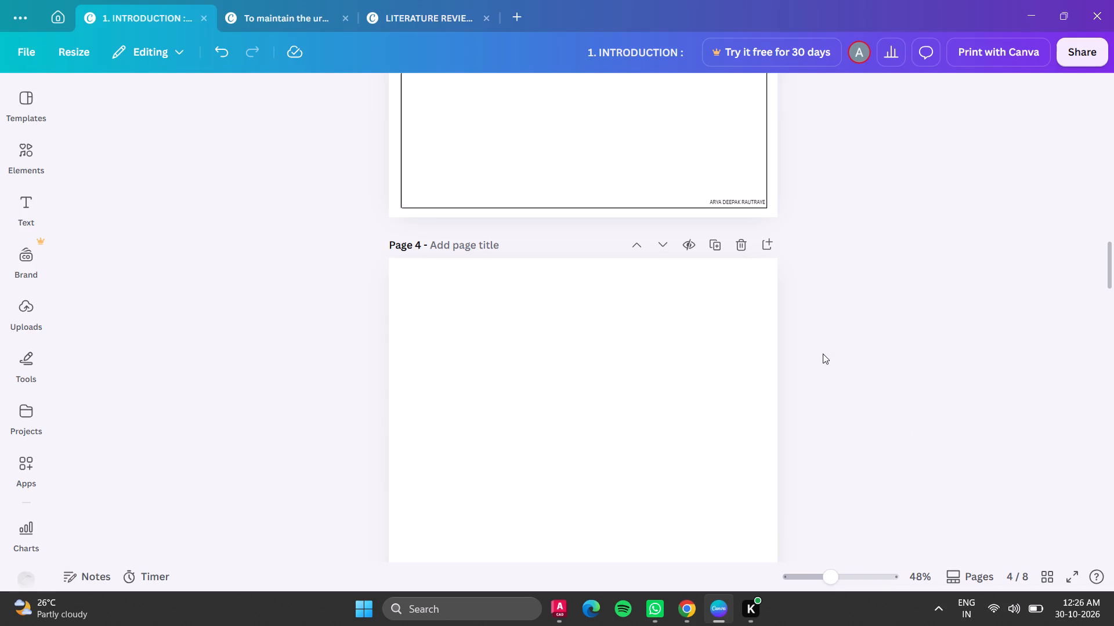
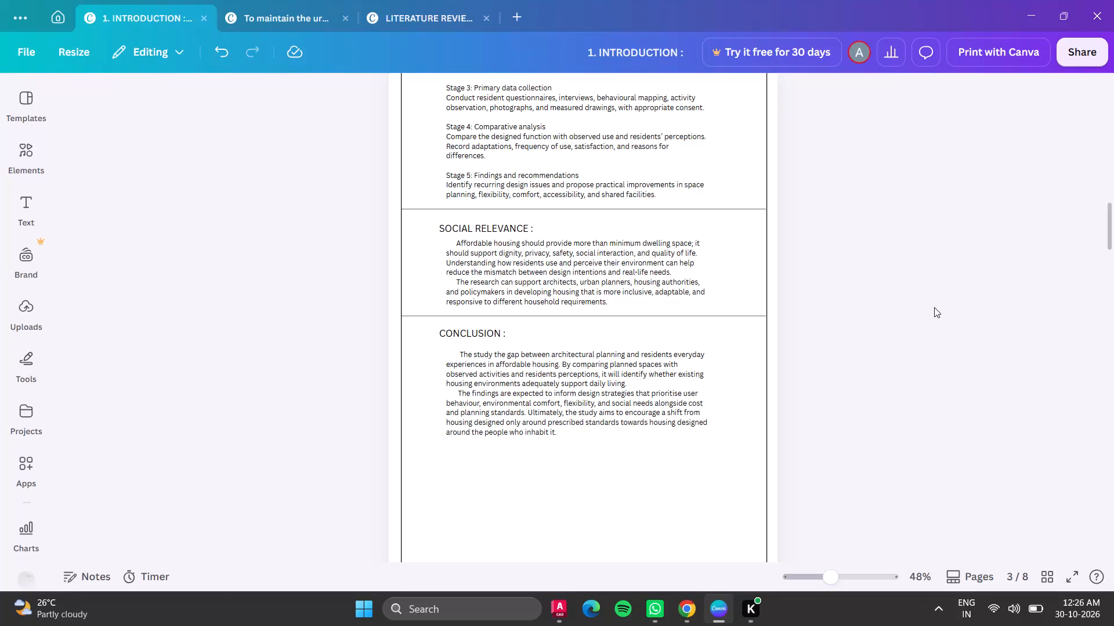
Review the synopsis layout and author name placement from page 1 through page 3, down to blank page 4.
scroll(934, 307, up, 13)
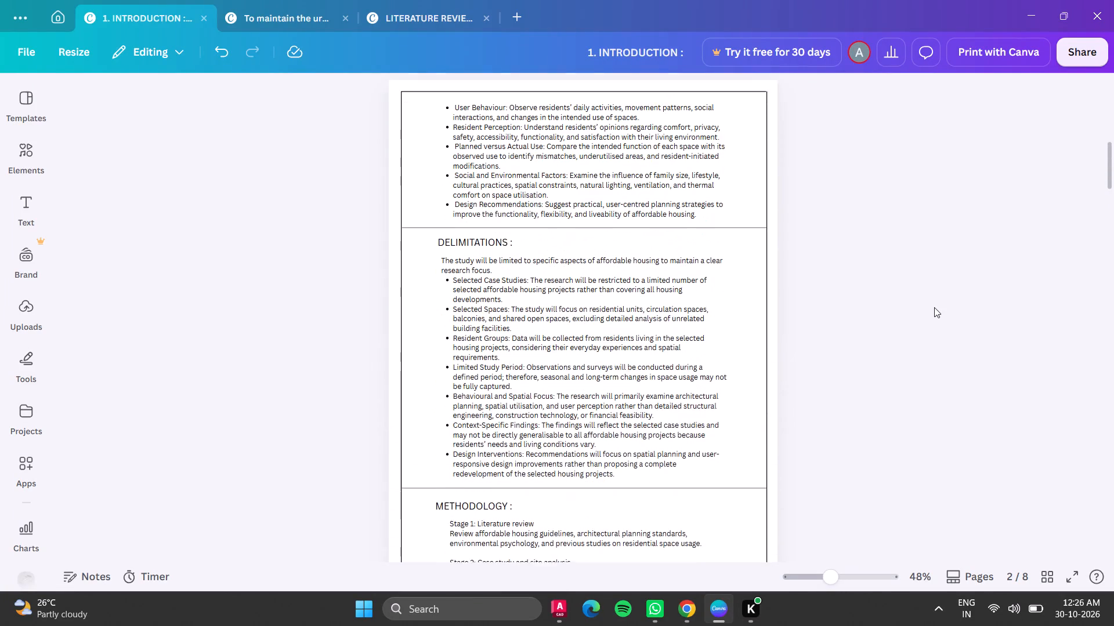
scroll(934, 307, up, 15)
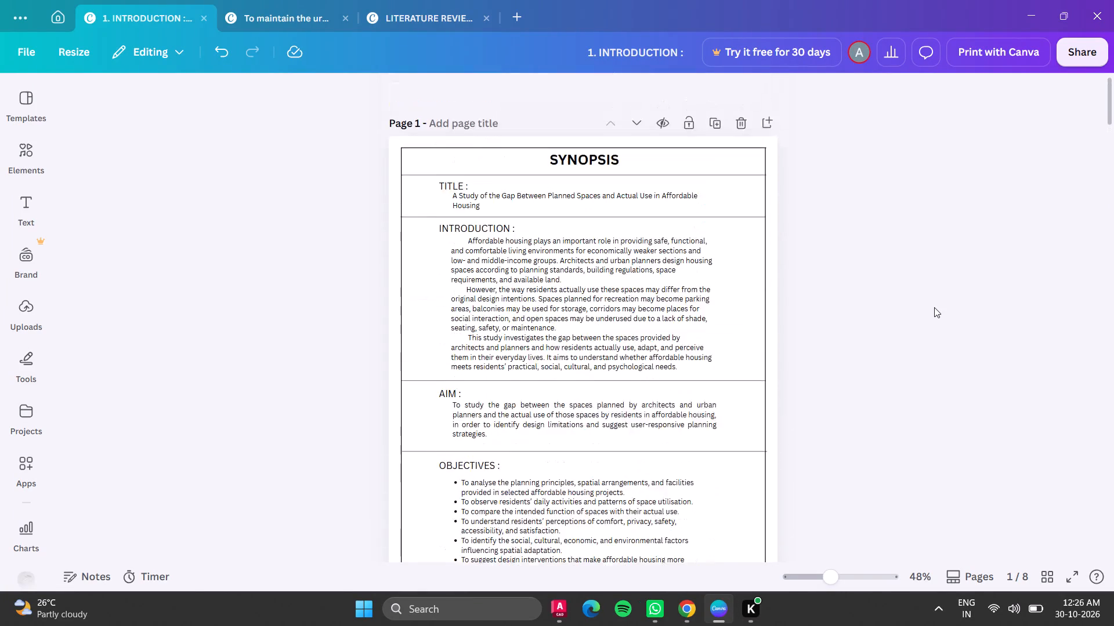
scroll(934, 307, down, 20)
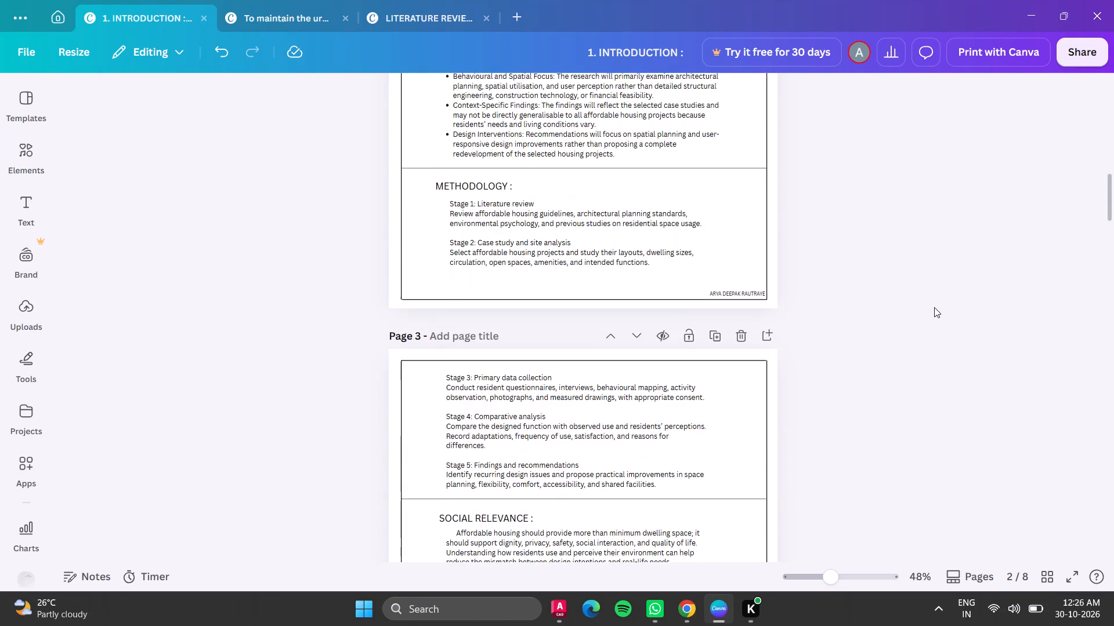
scroll(934, 307, down, 14)
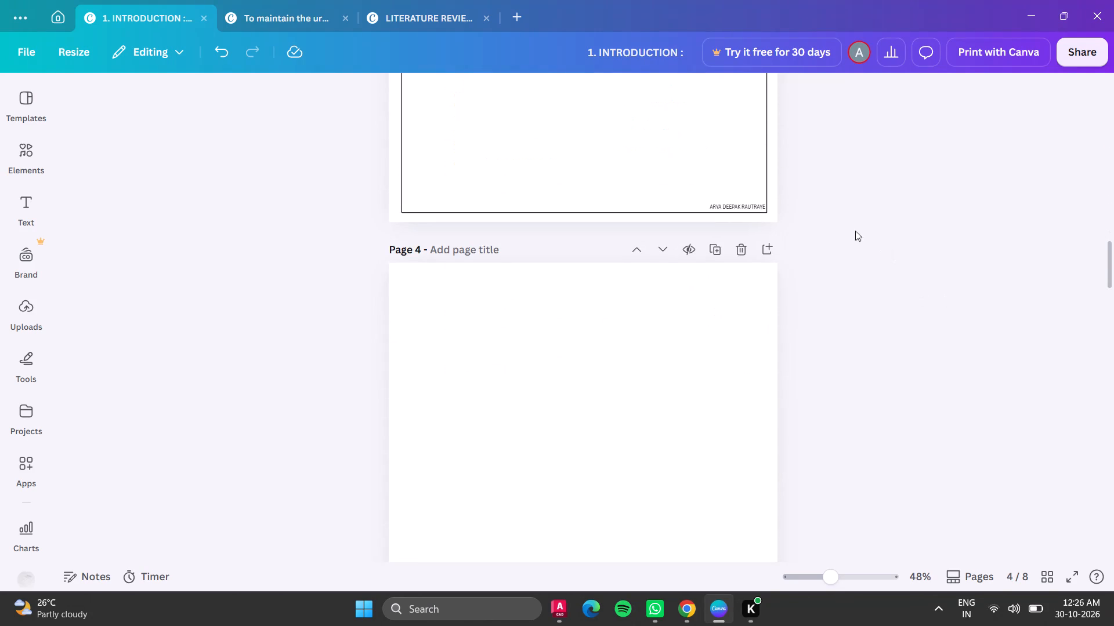
Resize page 5's Planned Use vs Actual Use table so its left and right edges meet the page edges and all five columns fit.
scroll(783, 312, down, 13)
scroll(813, 350, down, 4)
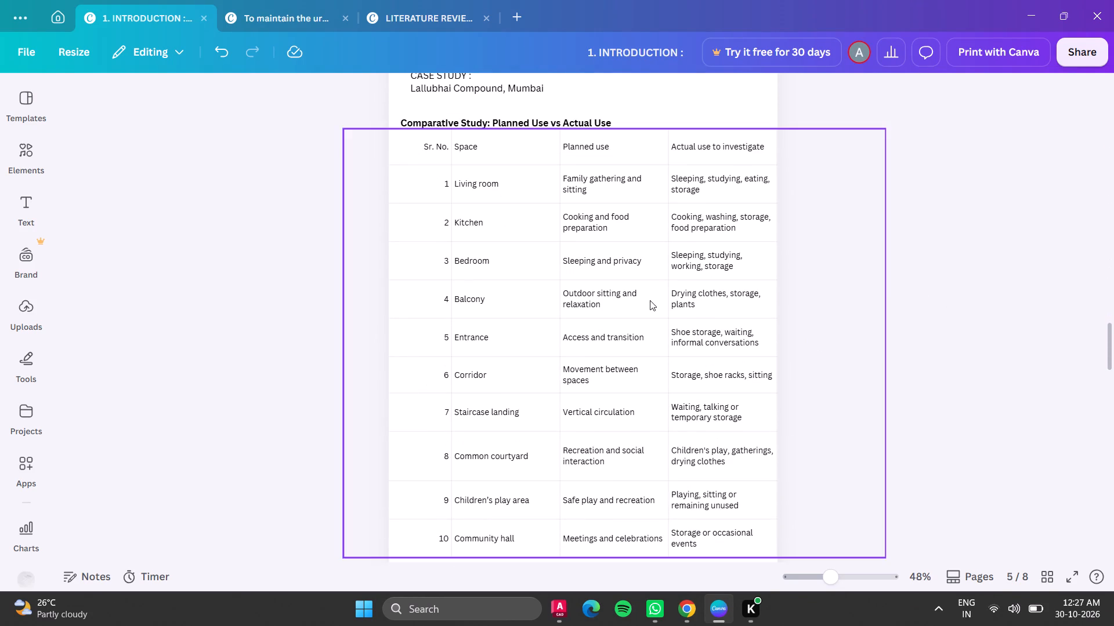
click(740, 310)
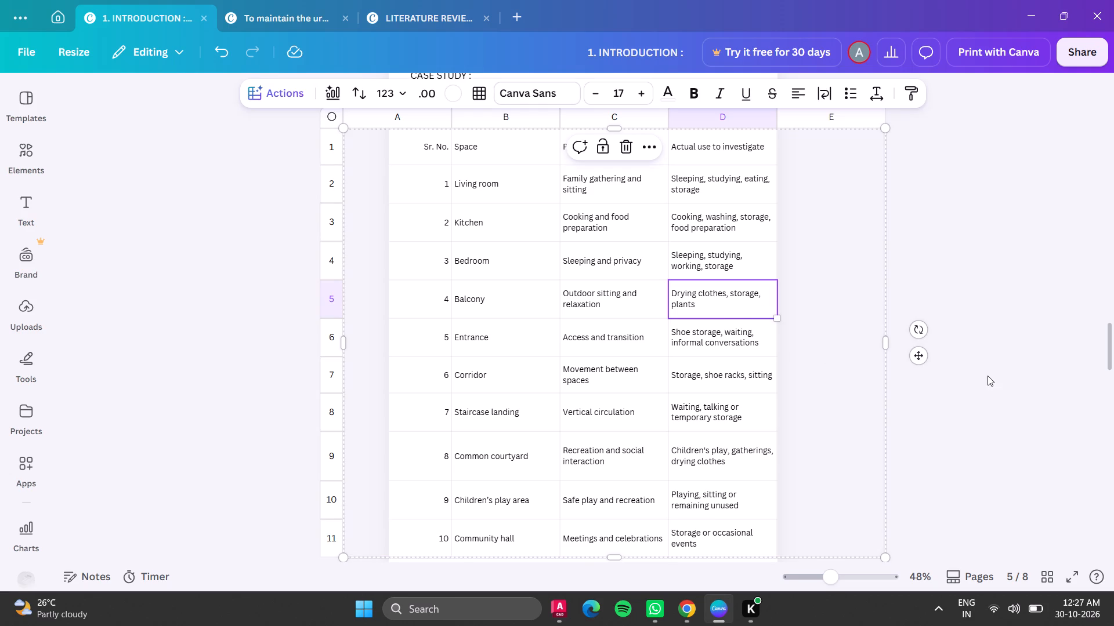
drag(881, 347, 777, 351)
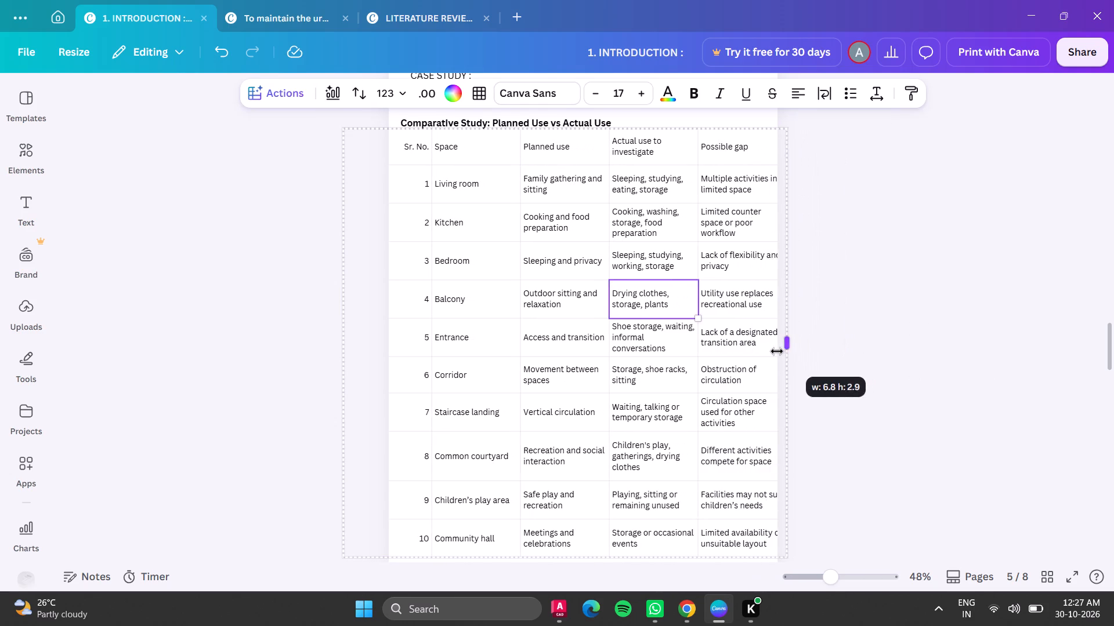
drag(777, 351, 774, 351)
scroll(869, 298, up, 3)
click(869, 296)
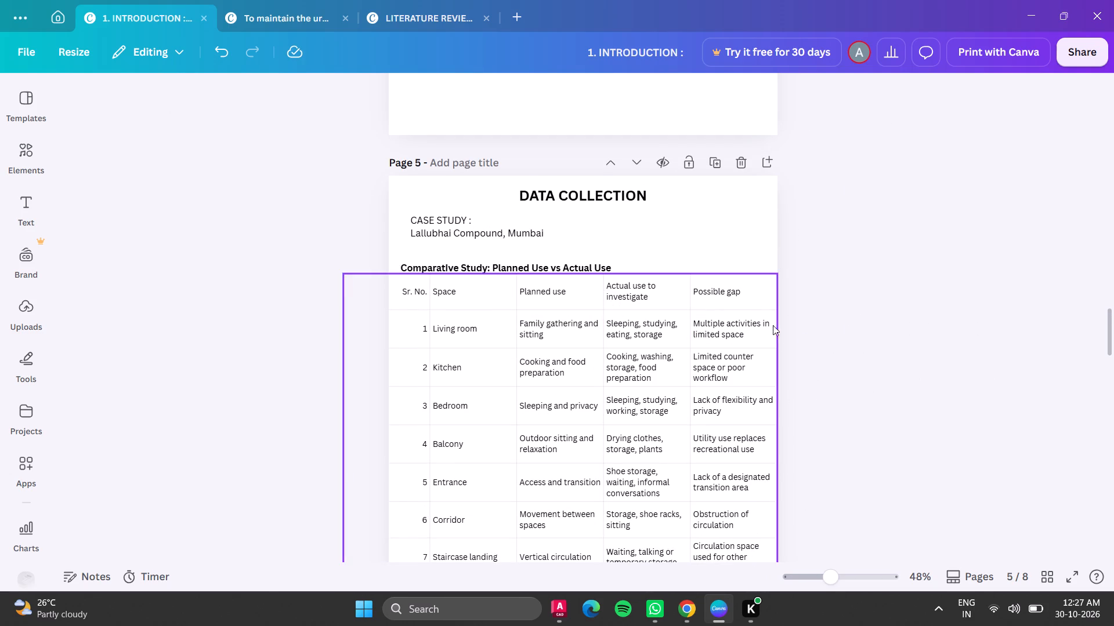
scroll(815, 358, down, 1)
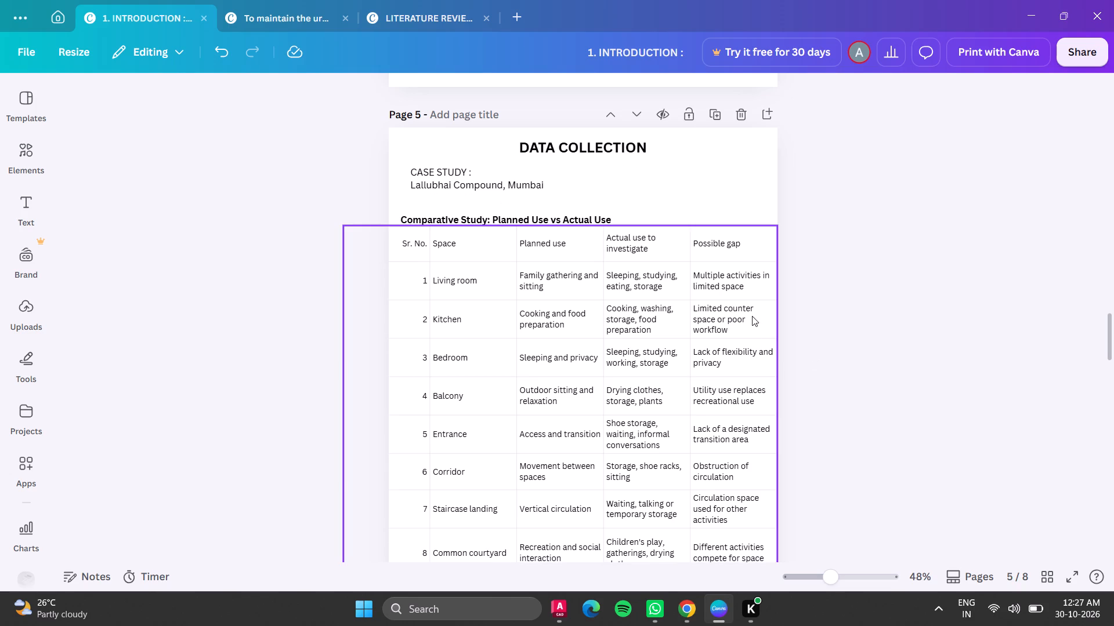
scroll(728, 337, down, 2)
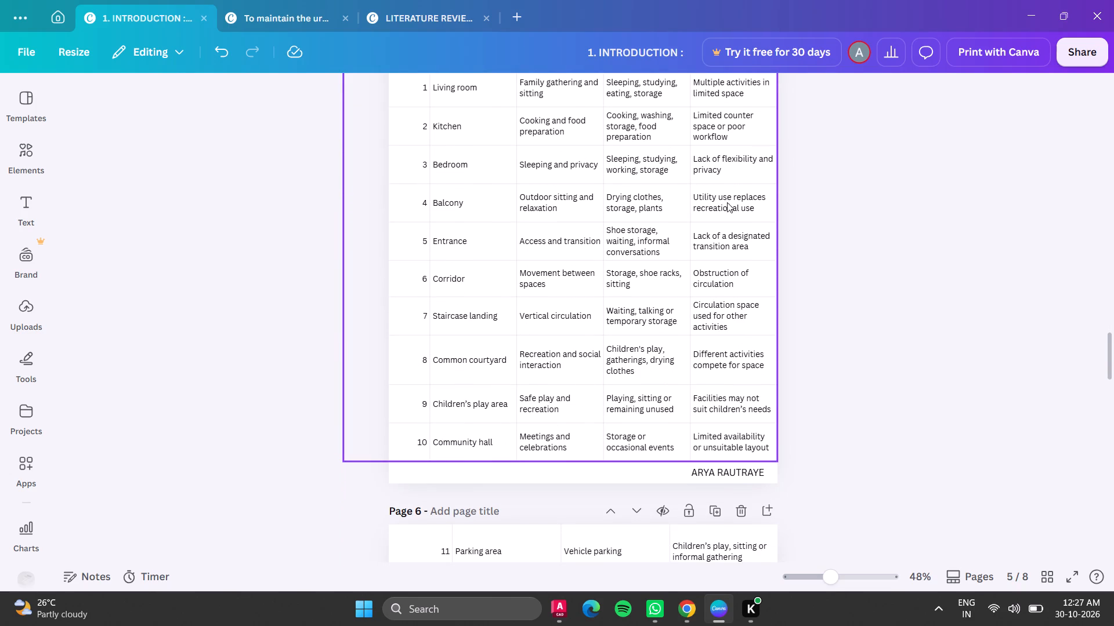
scroll(837, 328, up, 2)
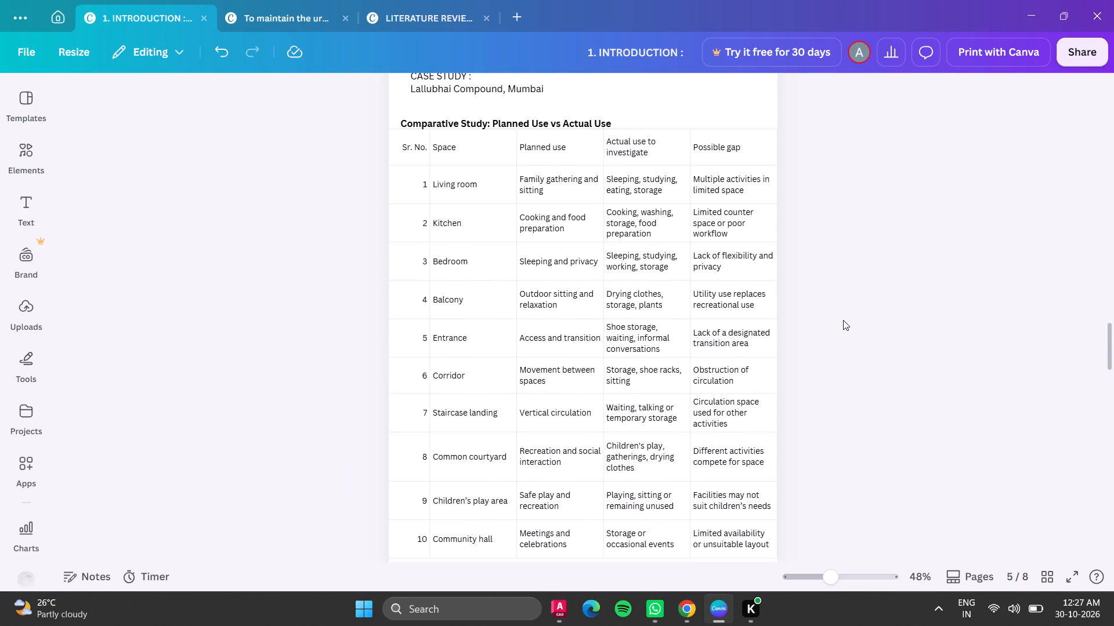
click(454, 381)
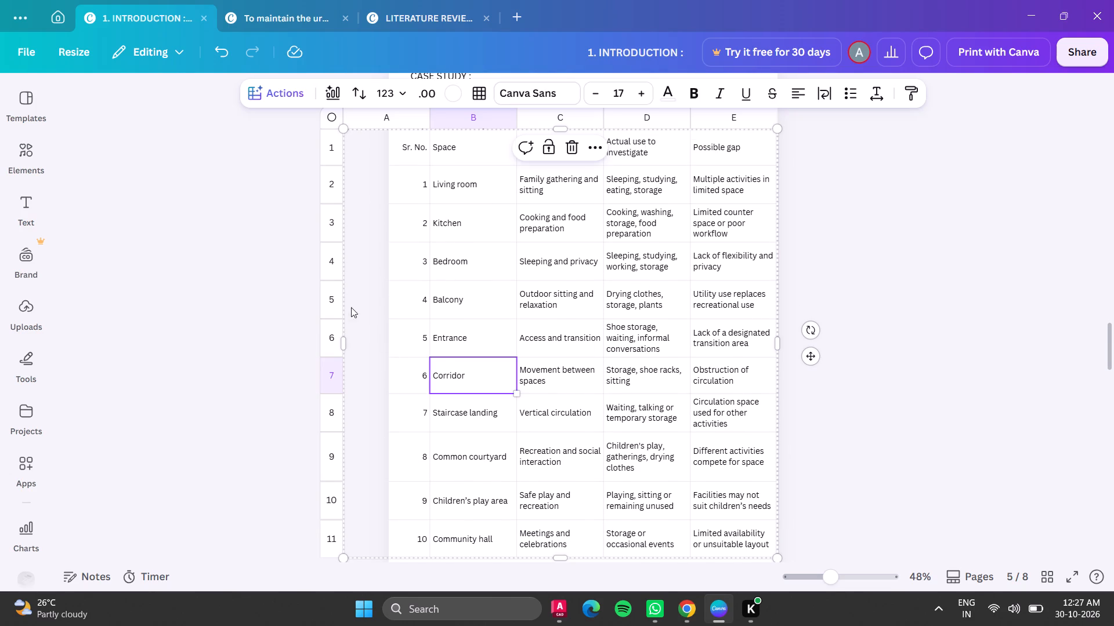
drag(345, 336, 388, 333)
drag(1029, 301, 1023, 302)
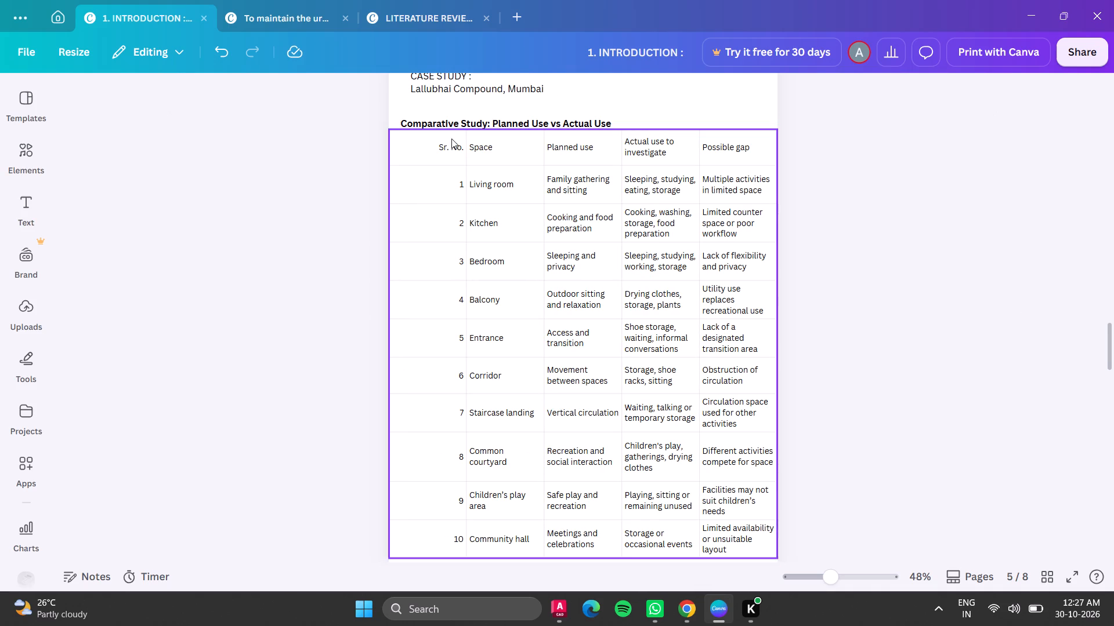
Narrow the Sr. No. column of page 5's table until its heading wraps onto two lines.
click(448, 141)
click(447, 119)
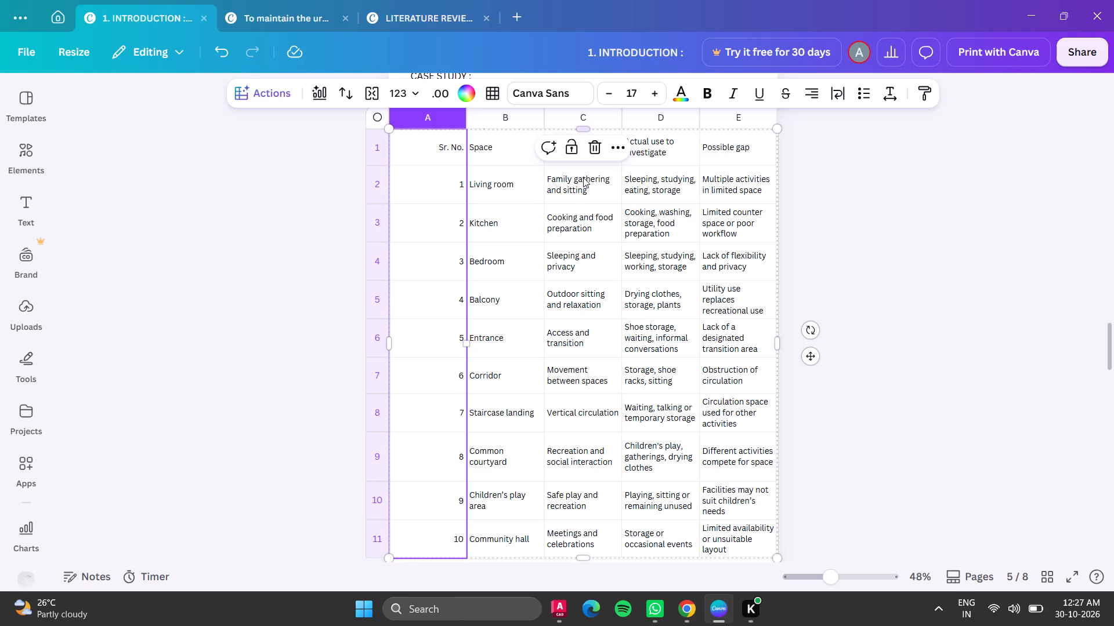
drag(466, 119, 451, 121)
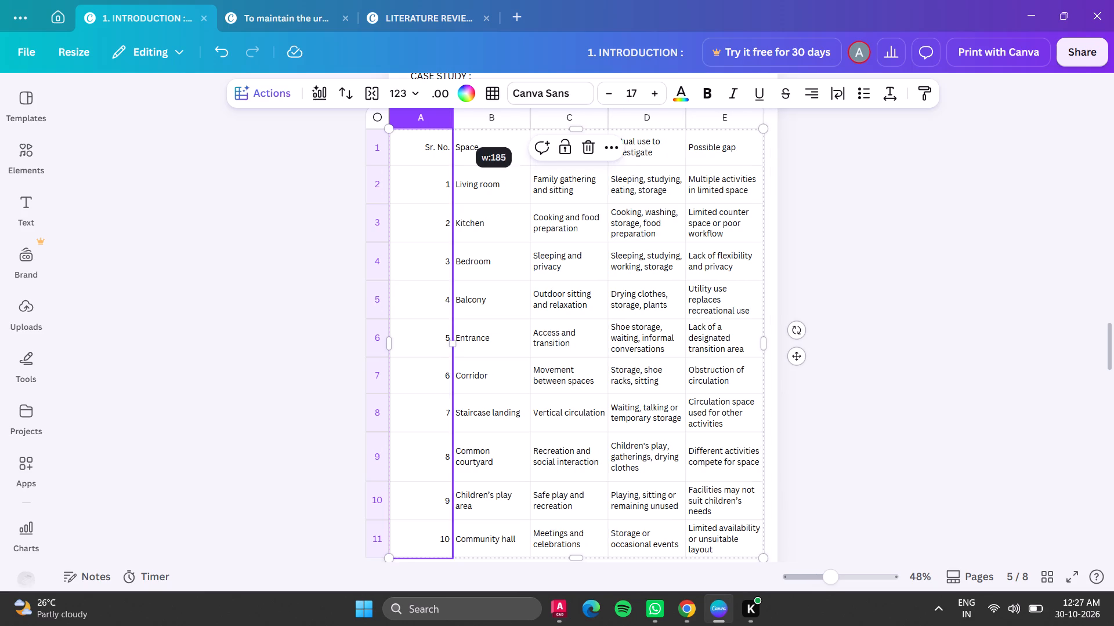
drag(451, 121, 414, 125)
scroll(482, 200, up, 2)
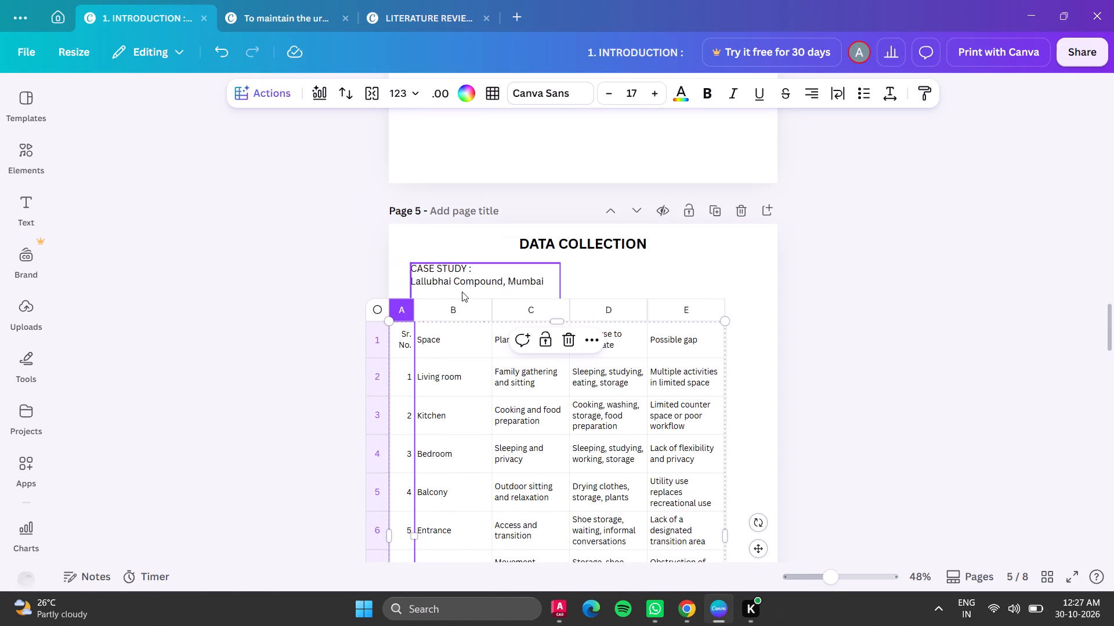
Narrow the Space column of page 5's table slightly, so entries such as Staircase landing wrap onto two lines.
click(468, 308)
scroll(474, 323, down, 4)
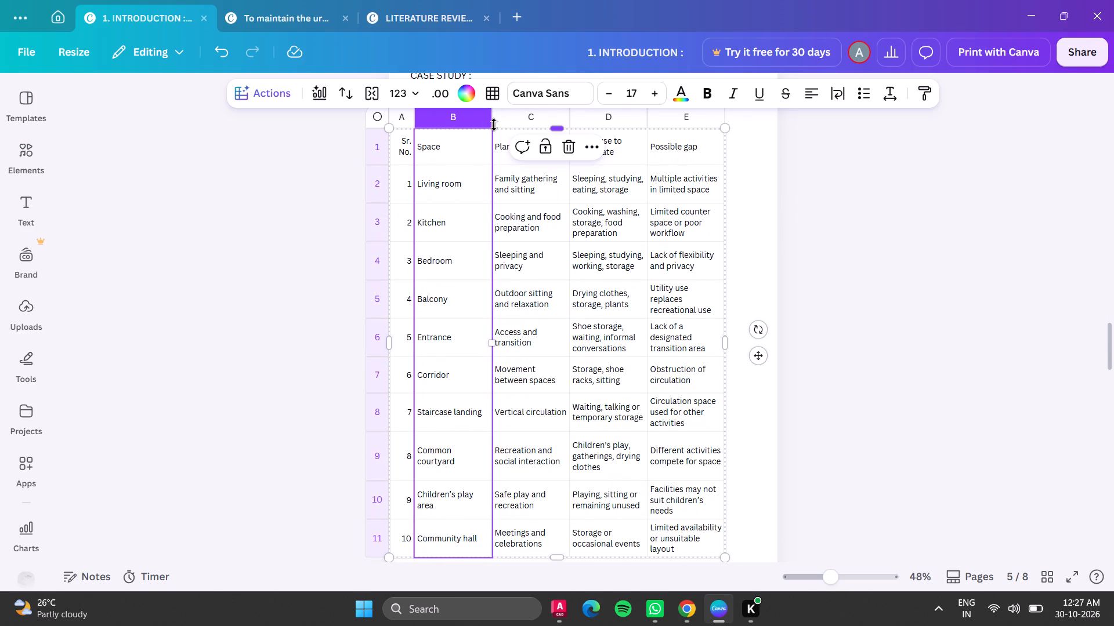
drag(490, 120, 477, 121)
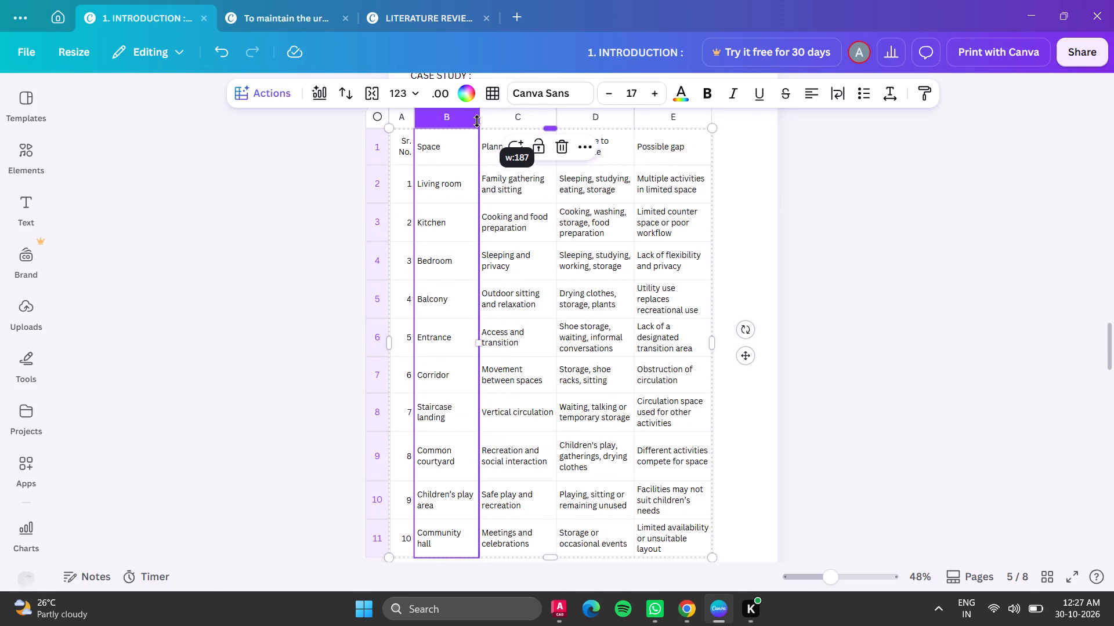
drag(477, 121, 479, 121)
click(934, 263)
scroll(929, 256, up, 1)
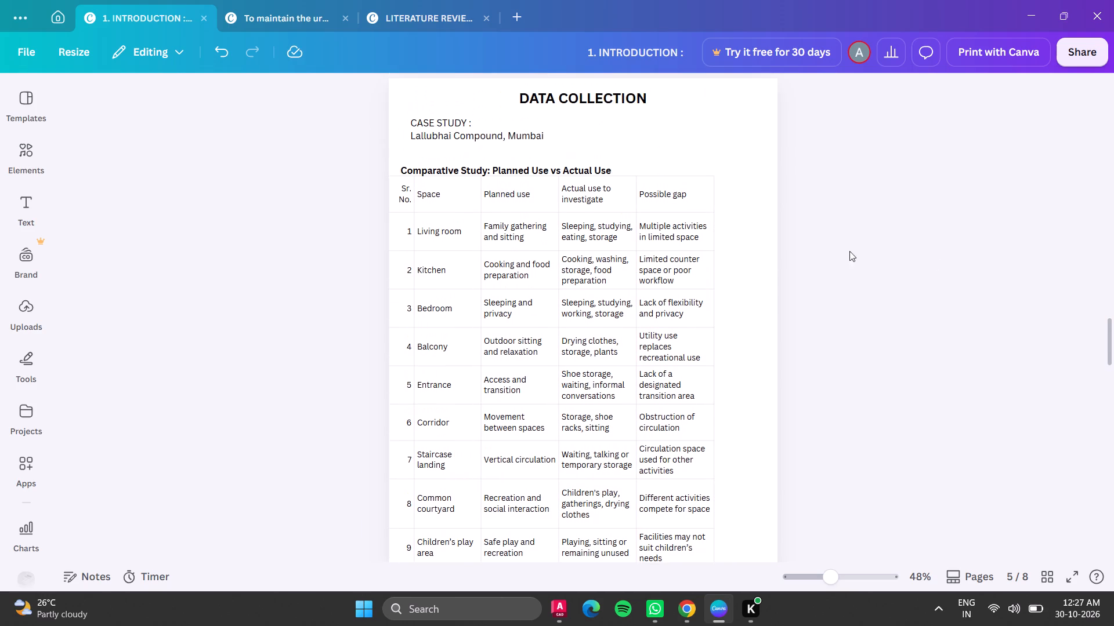
Slightly narrow the Planned use column and widen the Actual use to investigate column to about 300, fitting its heading on one line.
click(524, 238)
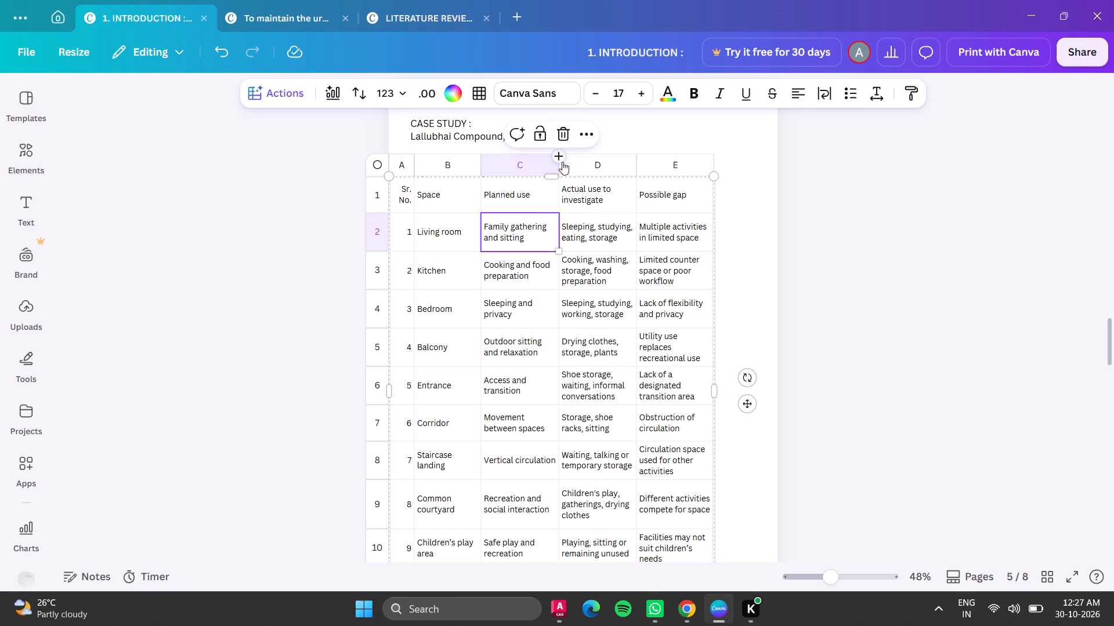
click(552, 166)
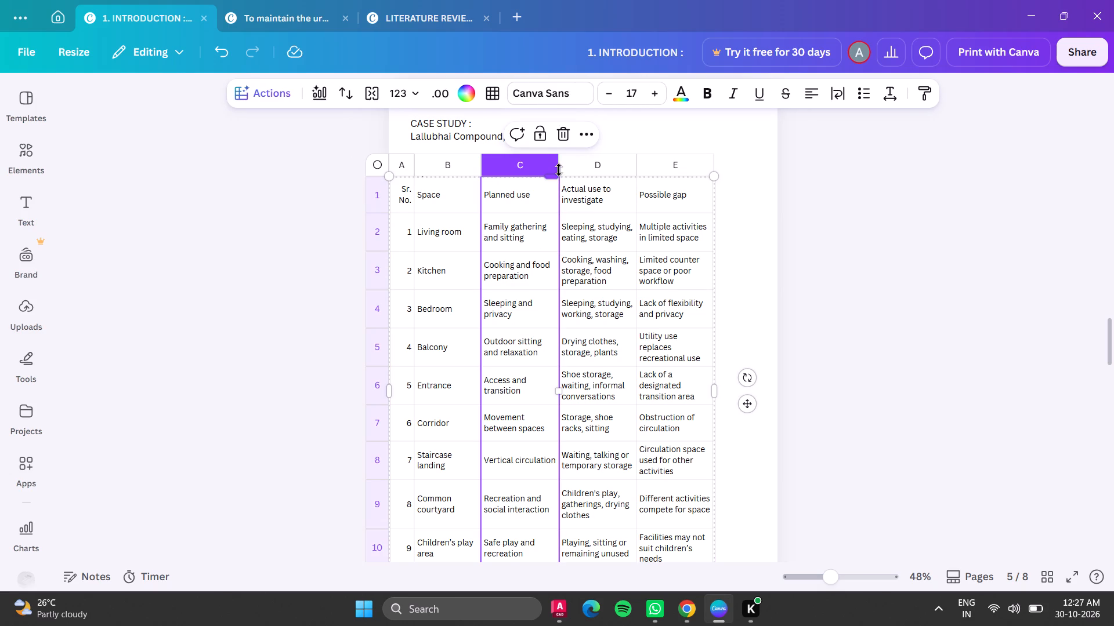
drag(559, 166, 552, 166)
drag(626, 168, 652, 168)
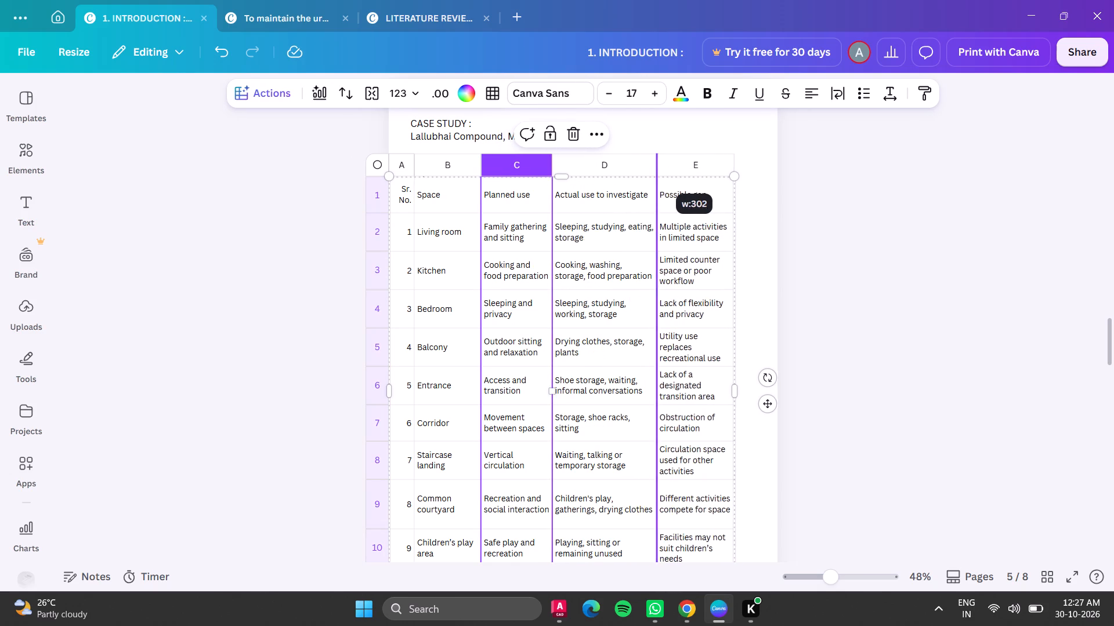
drag(652, 168, 651, 168)
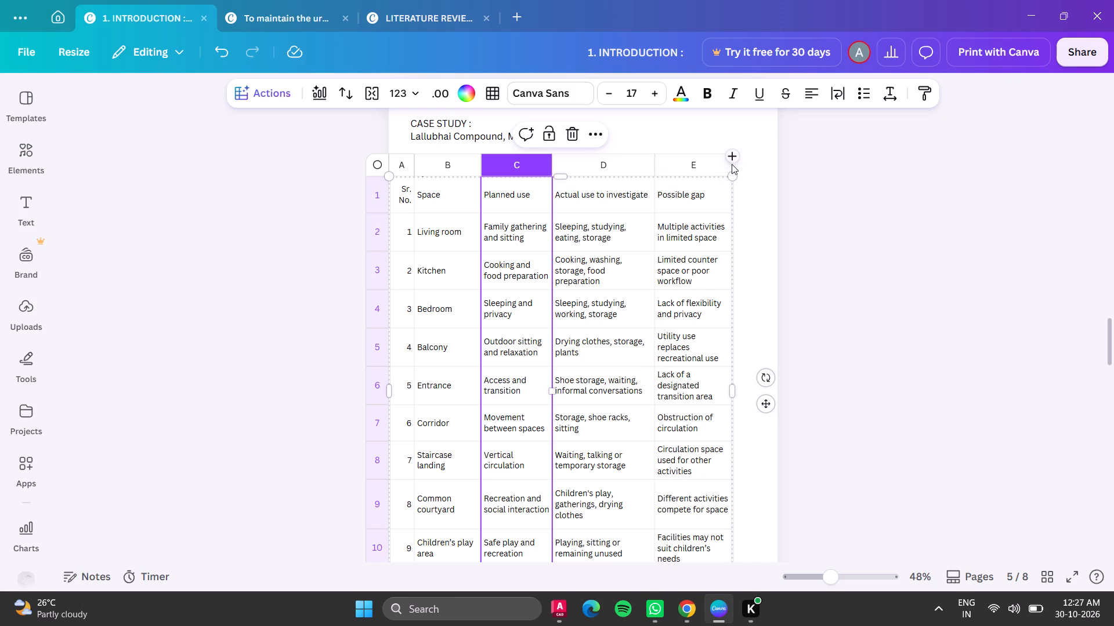
Widen the Possible gap column to about 350 so the table reaches the page's right edge.
click(716, 168)
drag(729, 168, 728, 168)
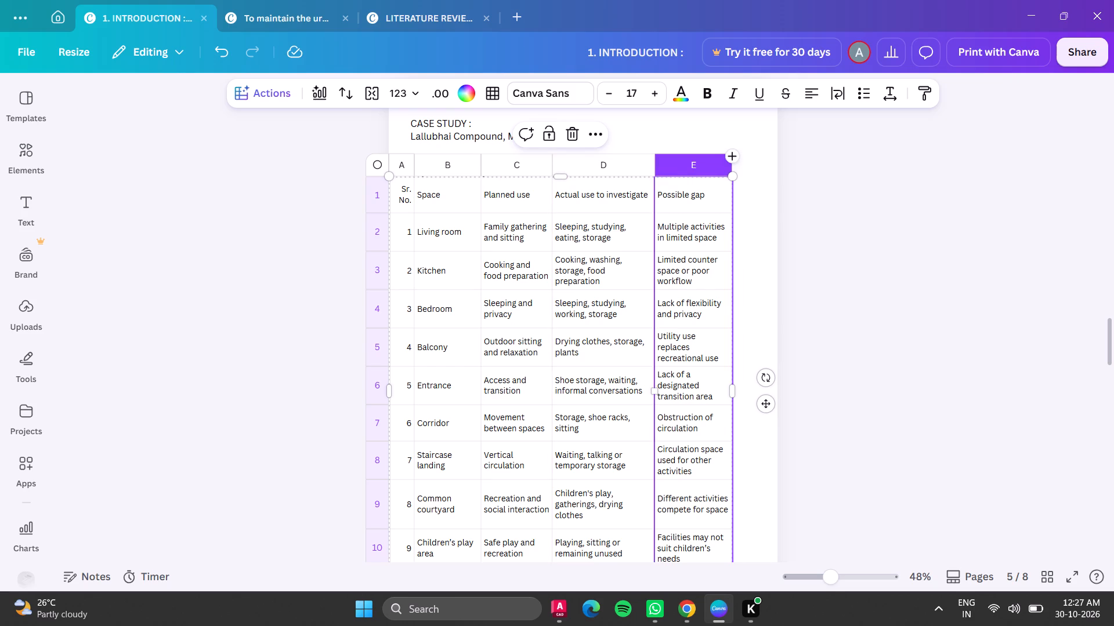
drag(728, 168, 773, 165)
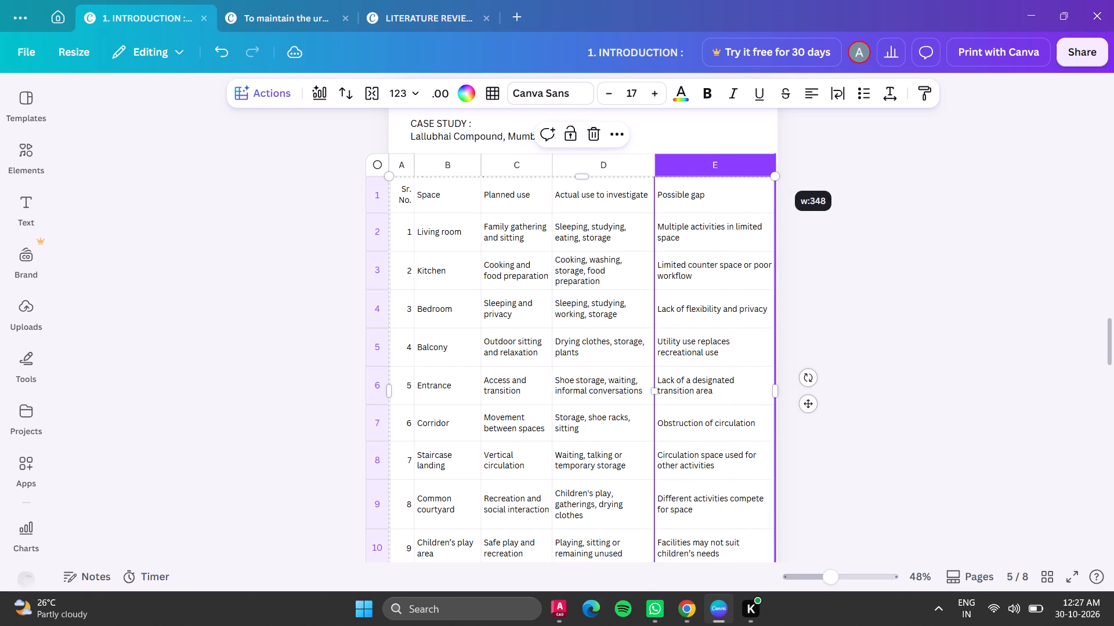
drag(773, 165, 774, 165)
click(890, 344)
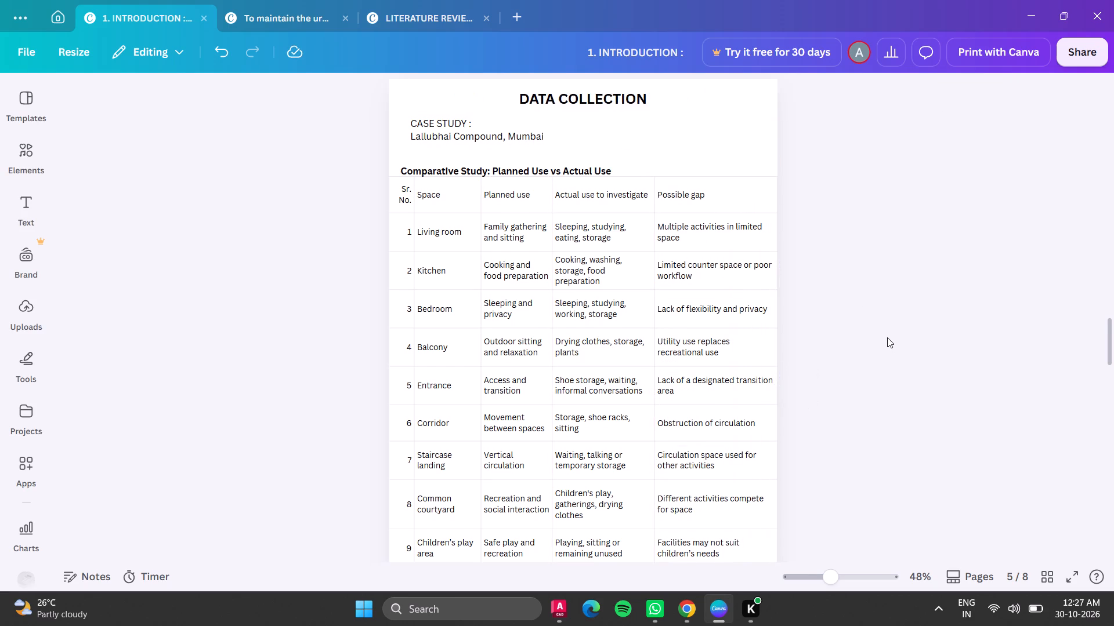
Widen the Actual use to investigate column further and narrow Possible gap to bring the table back to the page's right edge.
scroll(887, 337, down, 2)
scroll(876, 333, up, 2)
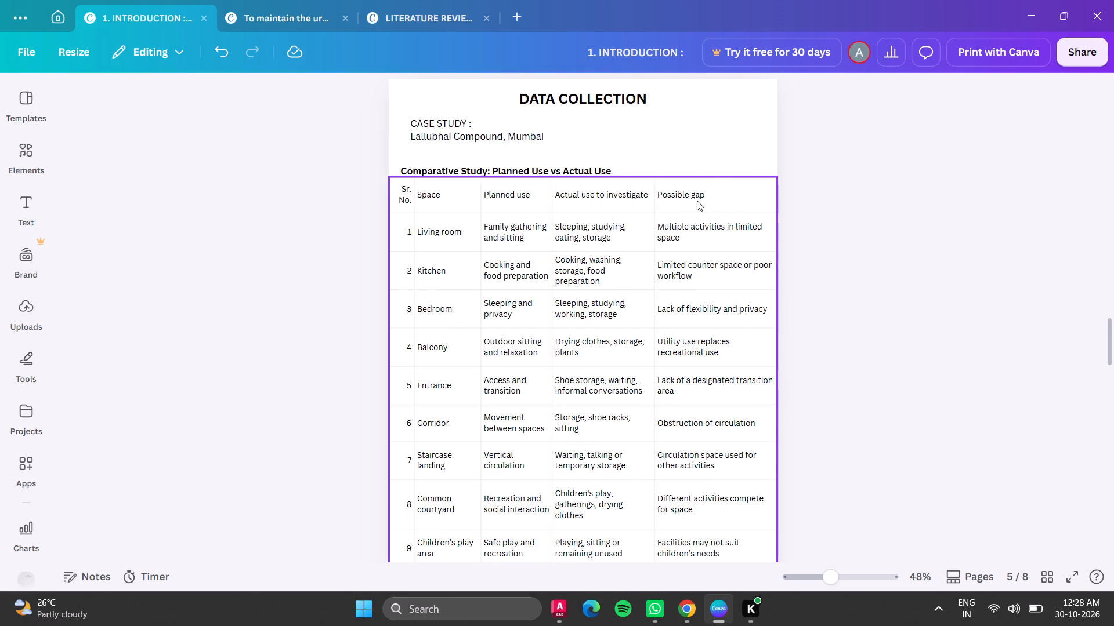
click(719, 176)
click(719, 185)
click(719, 171)
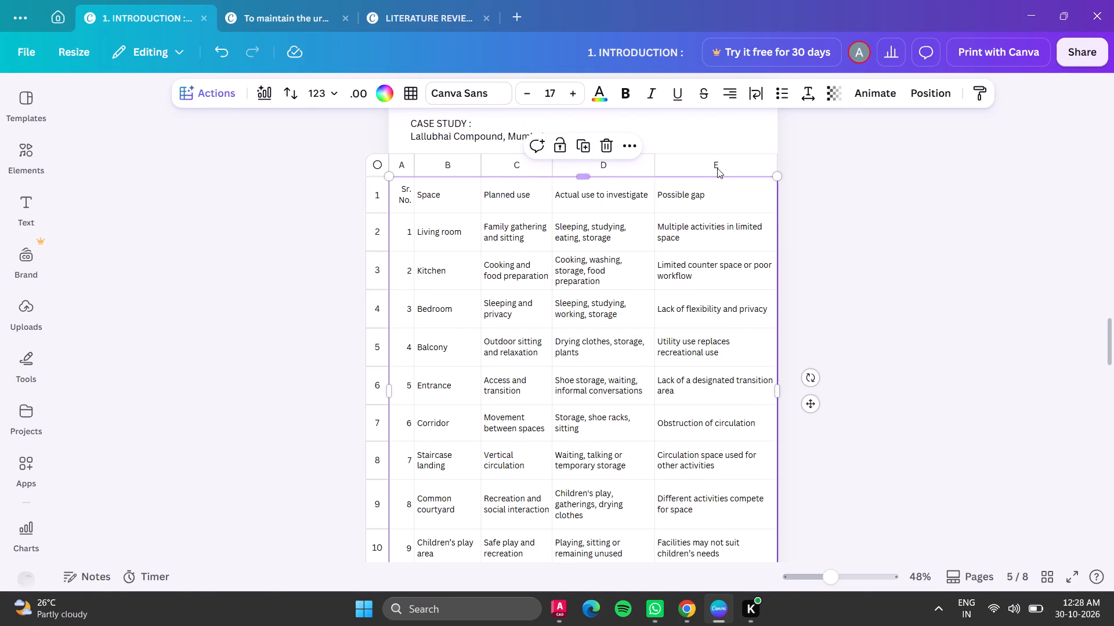
click(705, 165)
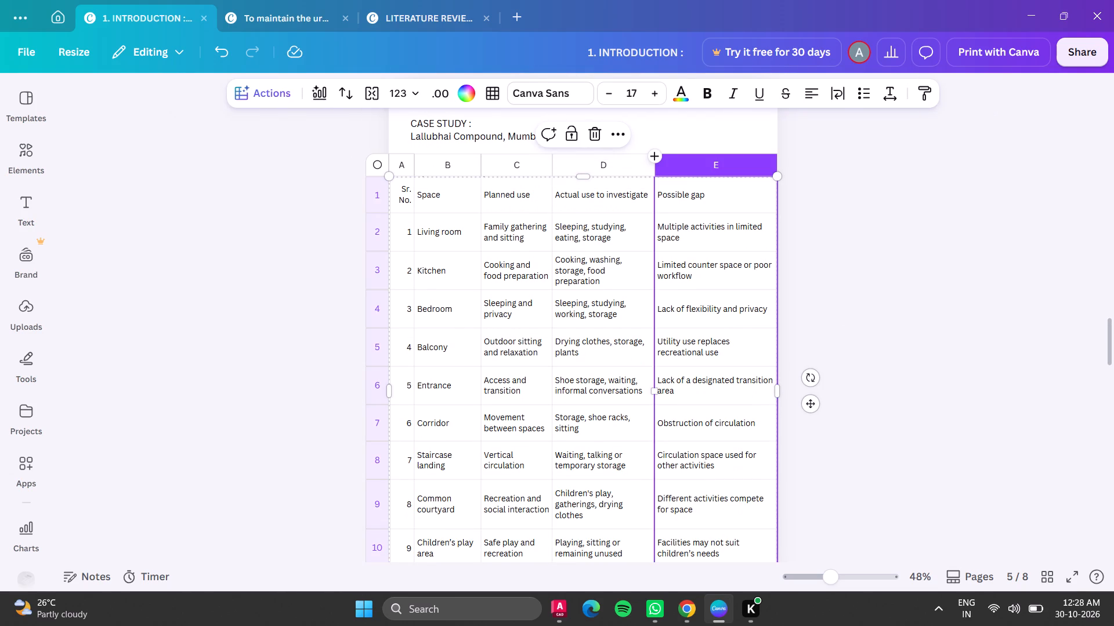
drag(657, 167, 677, 165)
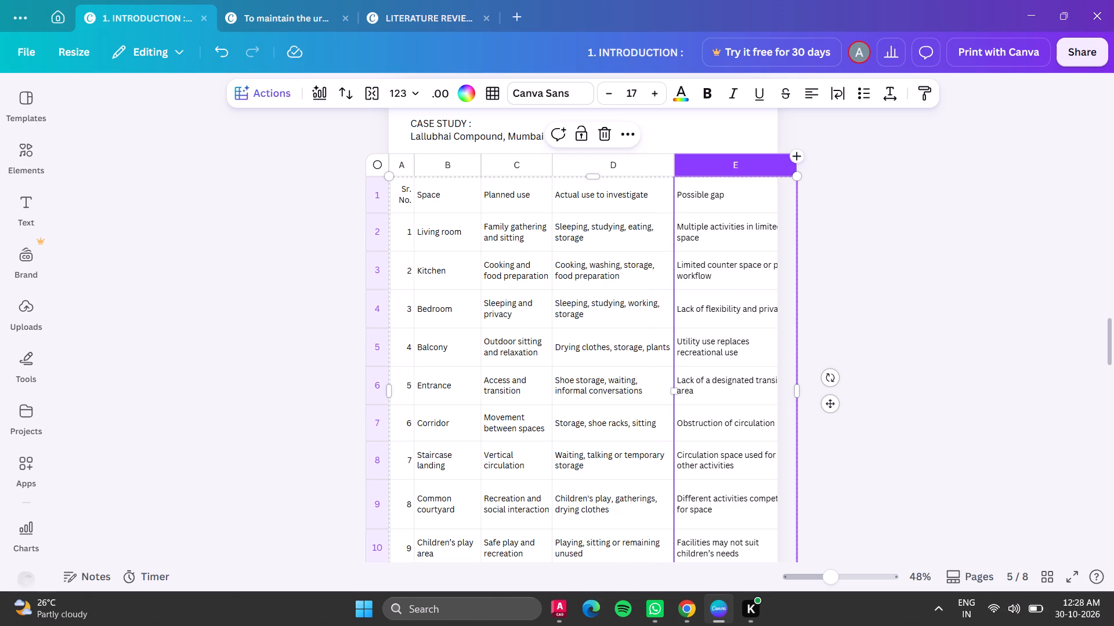
drag(796, 165, 777, 163)
drag(849, 244, 843, 245)
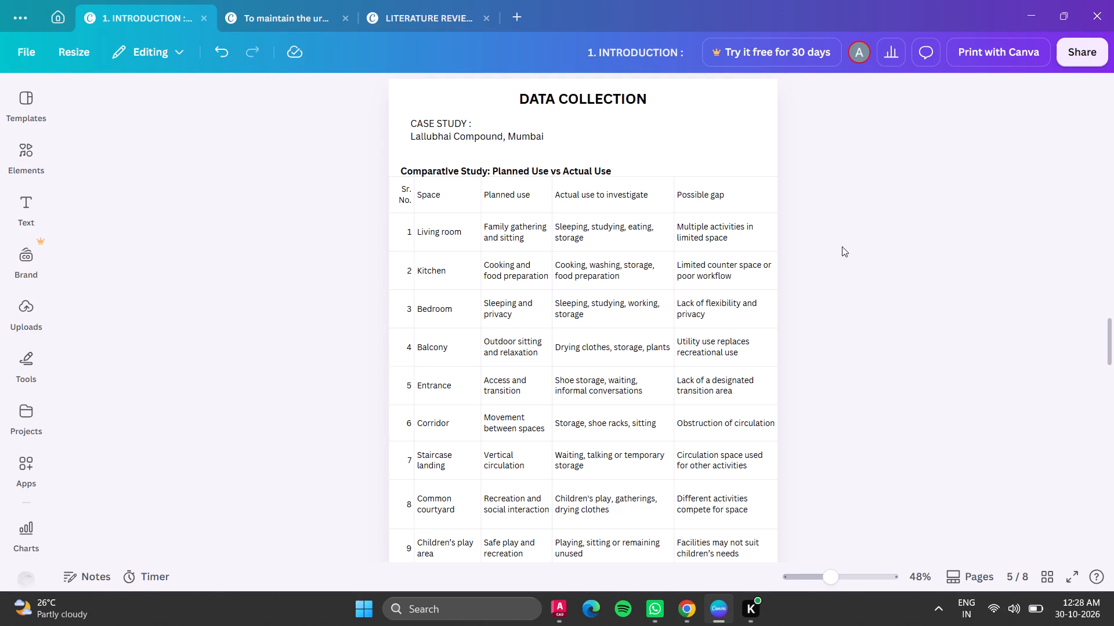
click(837, 254)
Check the adjusted table on page 5 and look over its continuation on page 6.
scroll(837, 238, down, 3)
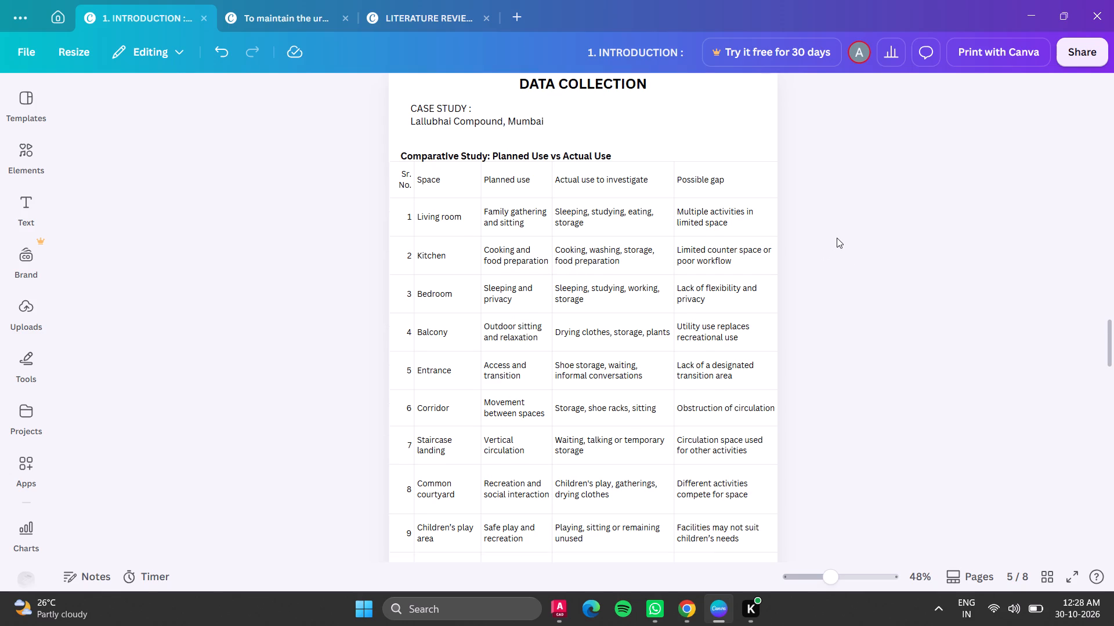
scroll(837, 238, down, 6)
scroll(837, 238, up, 10)
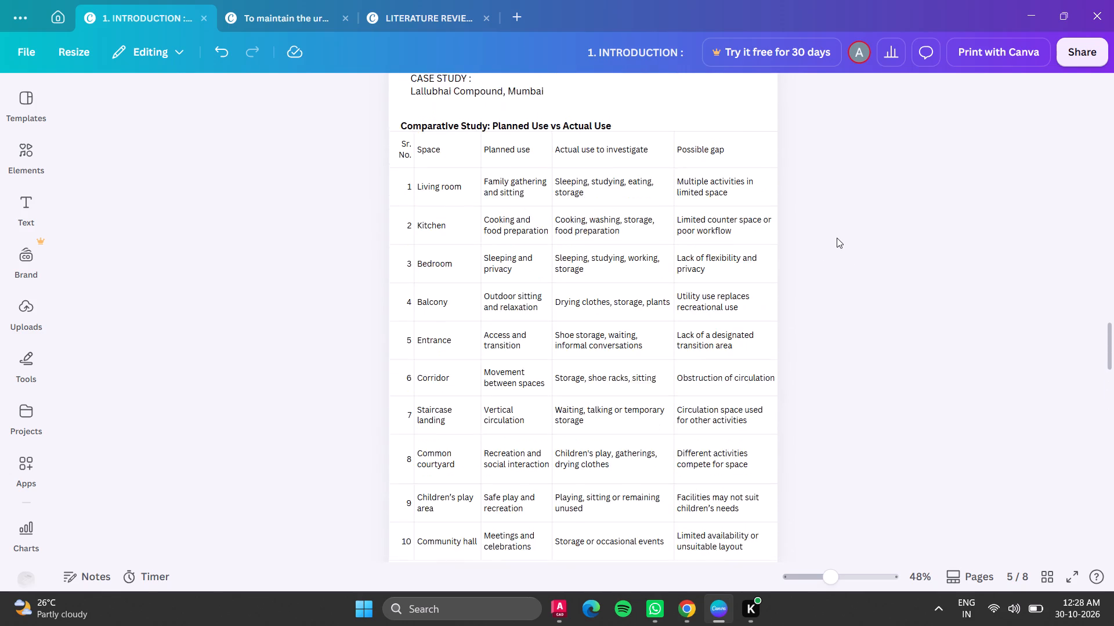
scroll(837, 238, up, 2)
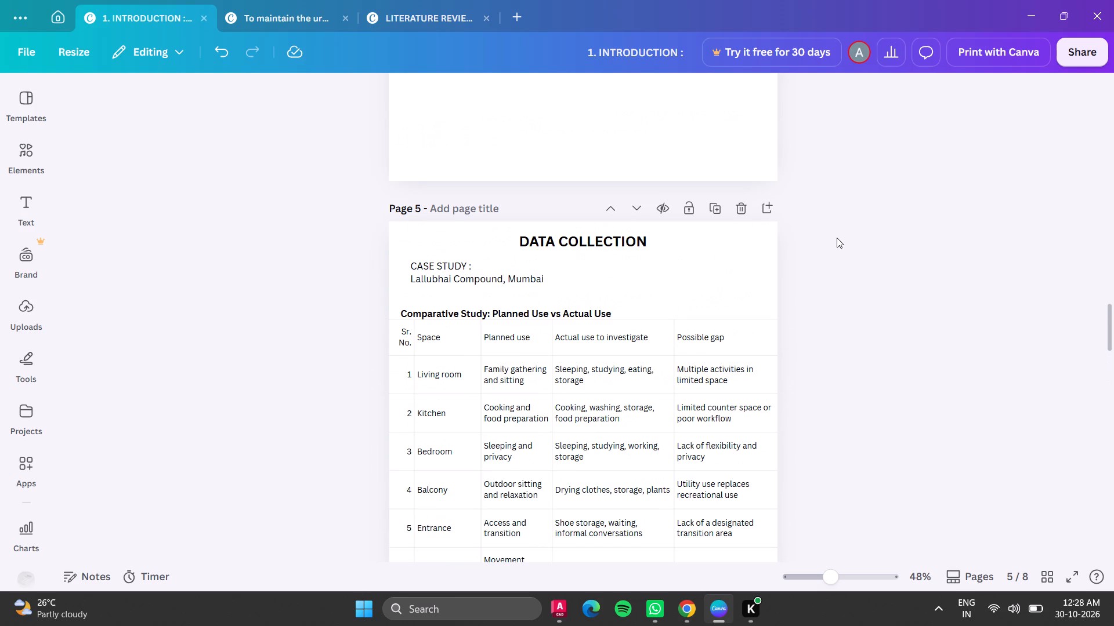
scroll(844, 293, down, 17)
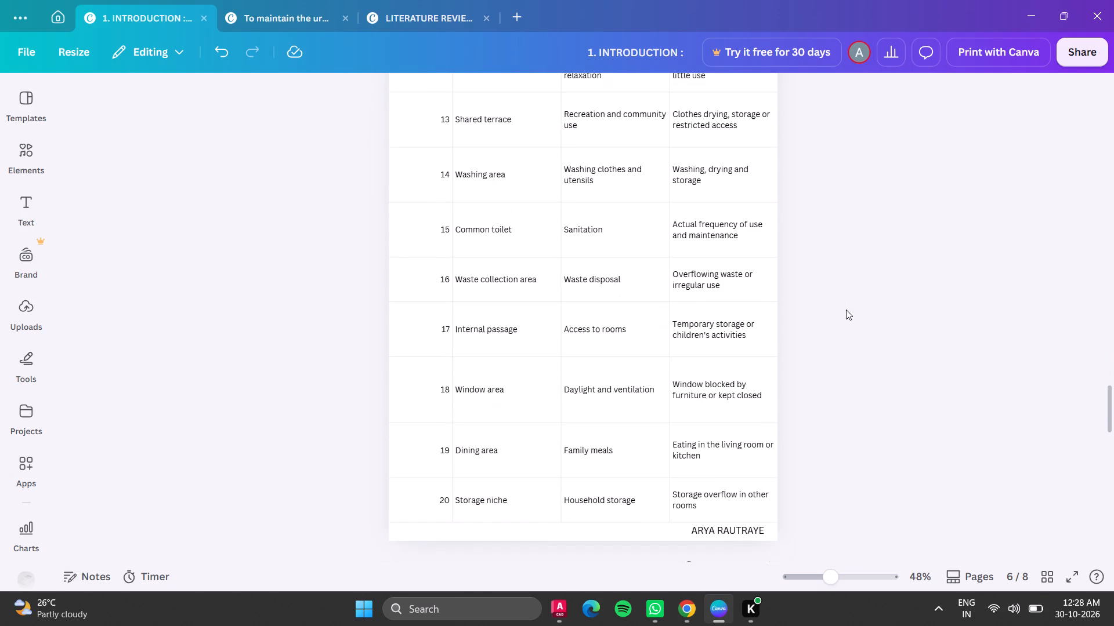
Resize the page 6 table horizontally so it spans from the page's left edge to its right edge.
scroll(847, 312, up, 4)
scroll(810, 332, down, 1)
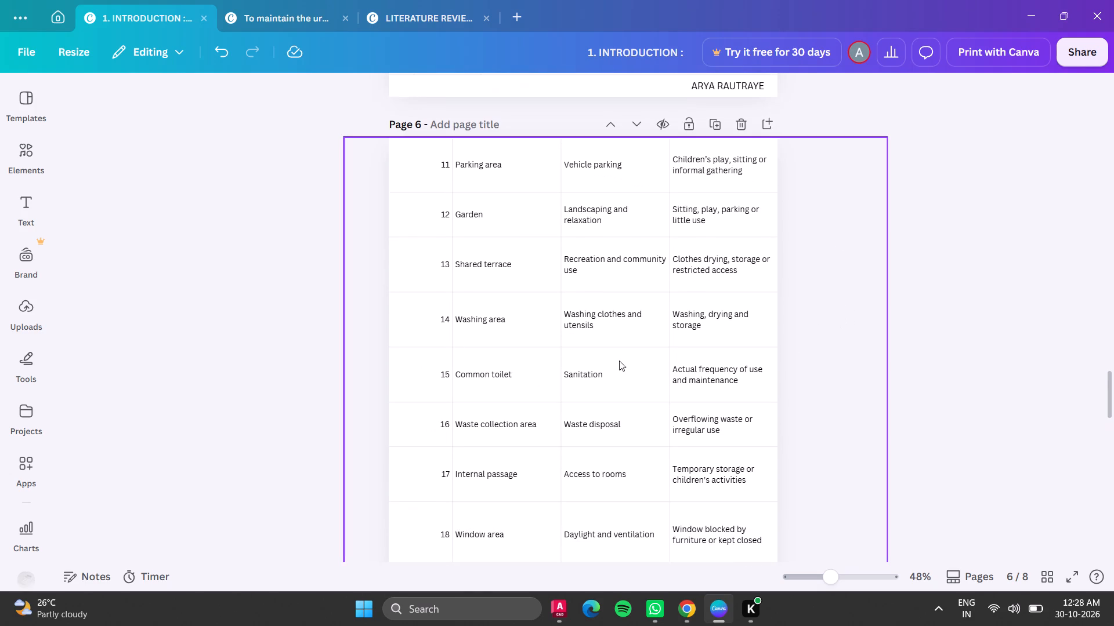
click(483, 362)
drag(345, 395, 384, 393)
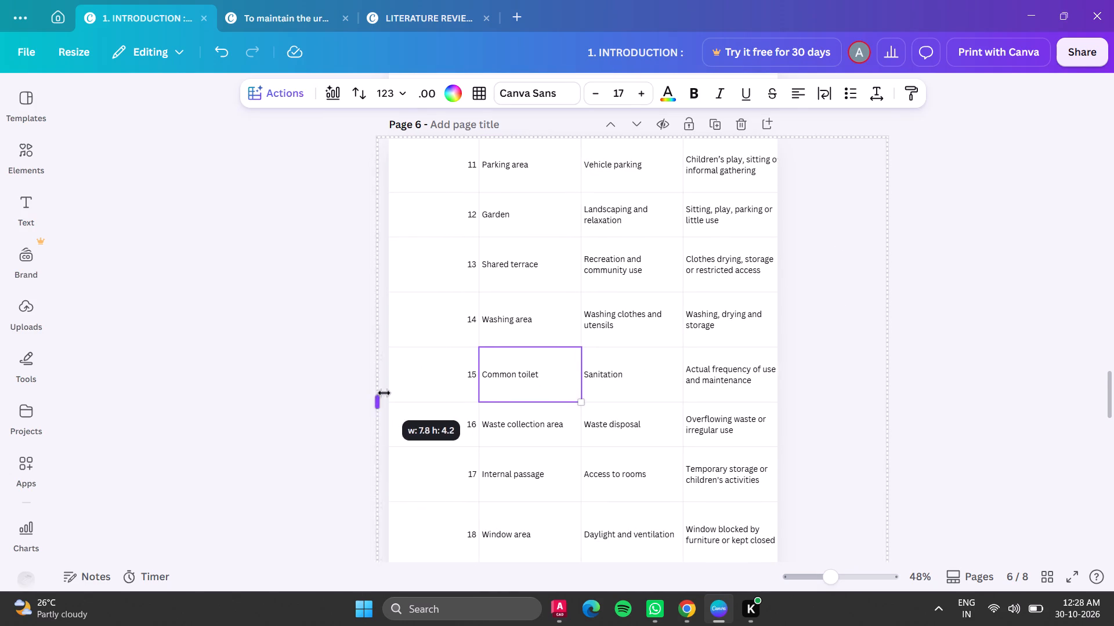
drag(384, 393, 391, 392)
scroll(395, 392, down, 2)
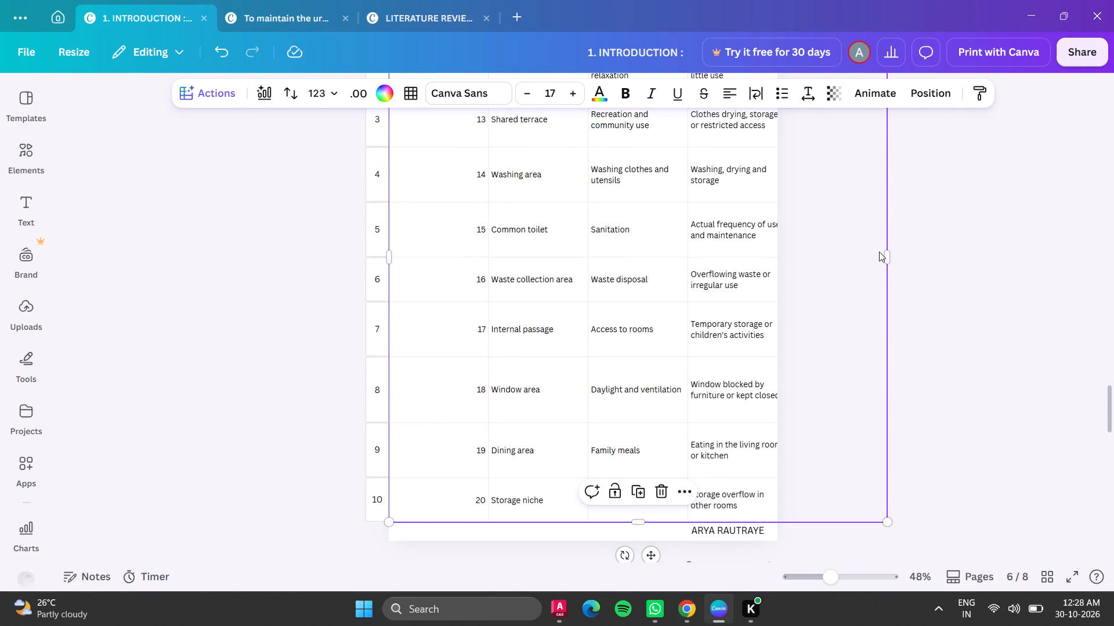
drag(887, 253, 780, 256)
scroll(842, 262, up, 4)
scroll(842, 263, down, 1)
click(842, 263)
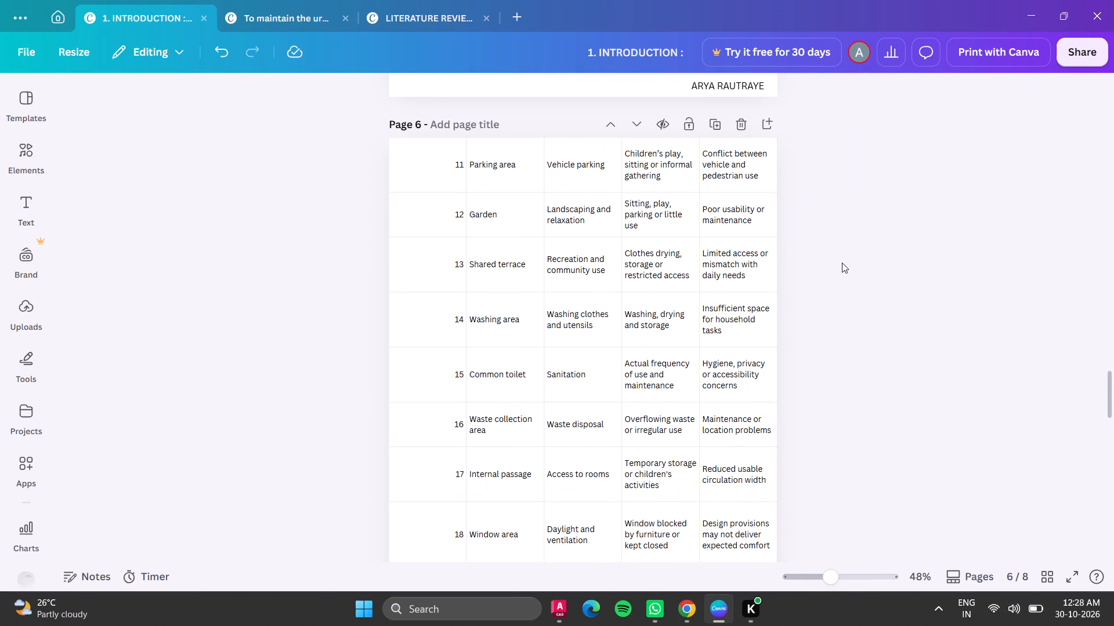
Narrow the page 6 table's serial number column, and its space-name column to about 170, to resemble the page 5 columns.
click(429, 282)
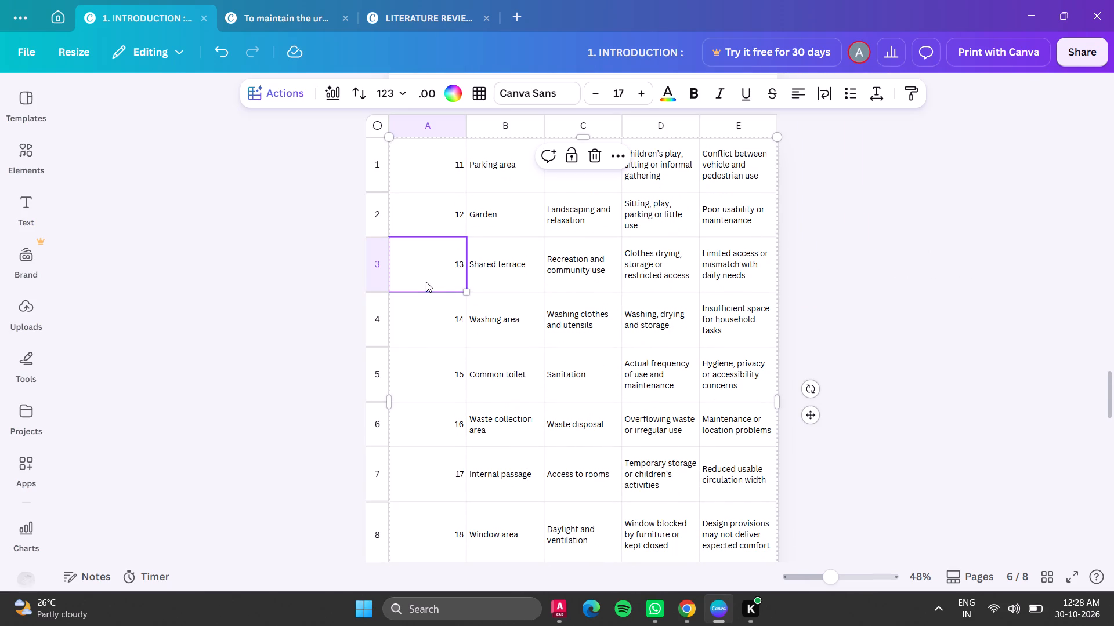
click(437, 125)
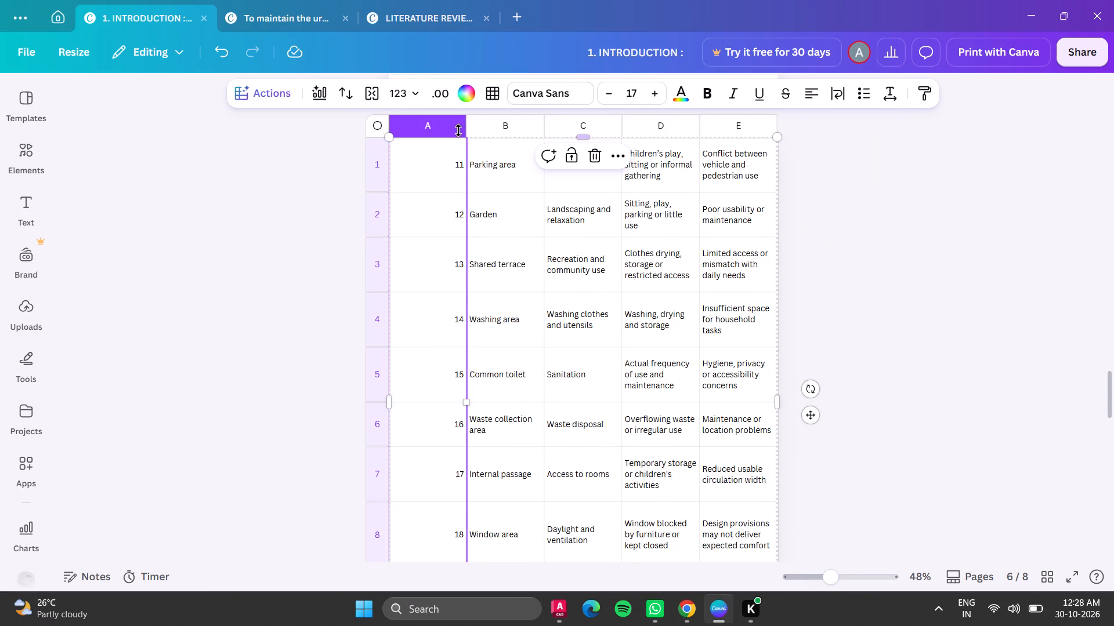
drag(466, 126, 438, 121)
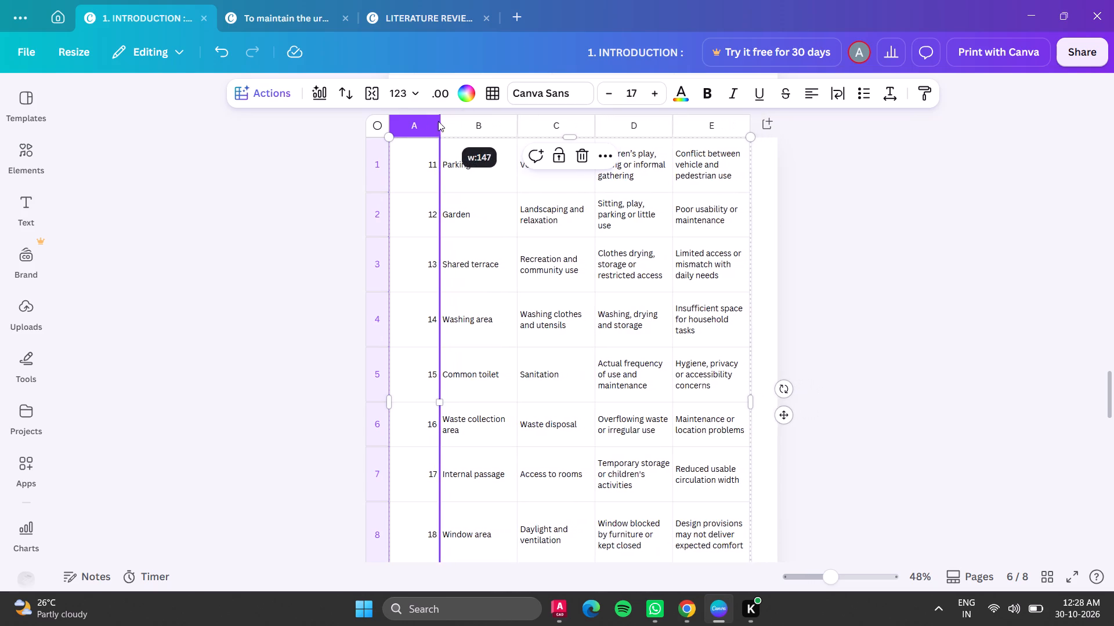
drag(438, 121, 419, 122)
scroll(460, 163, up, 4)
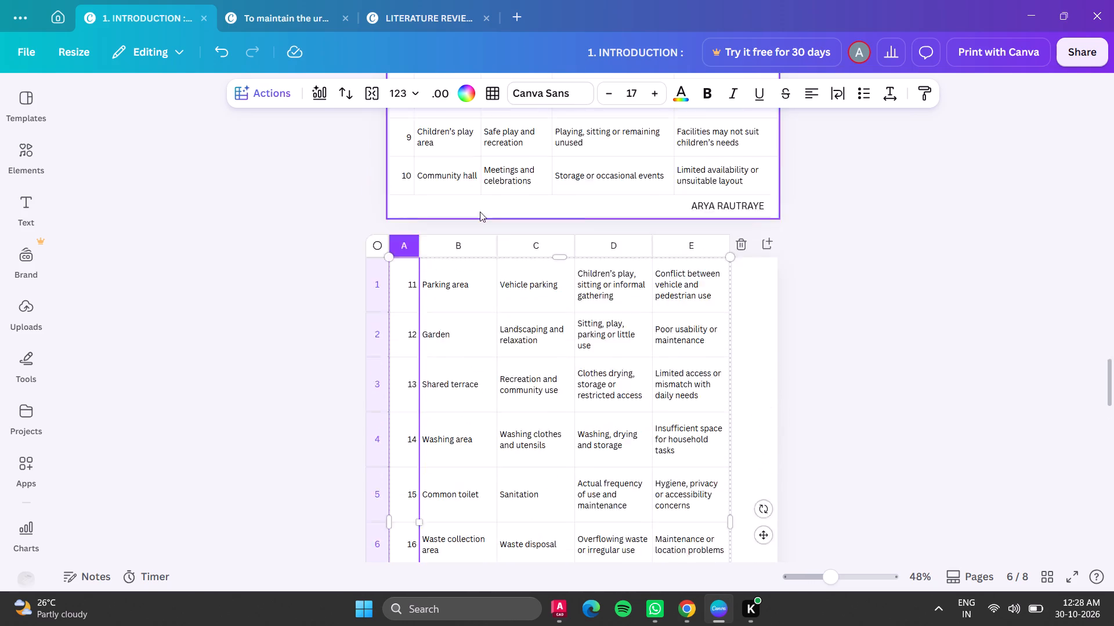
scroll(480, 212, up, 1)
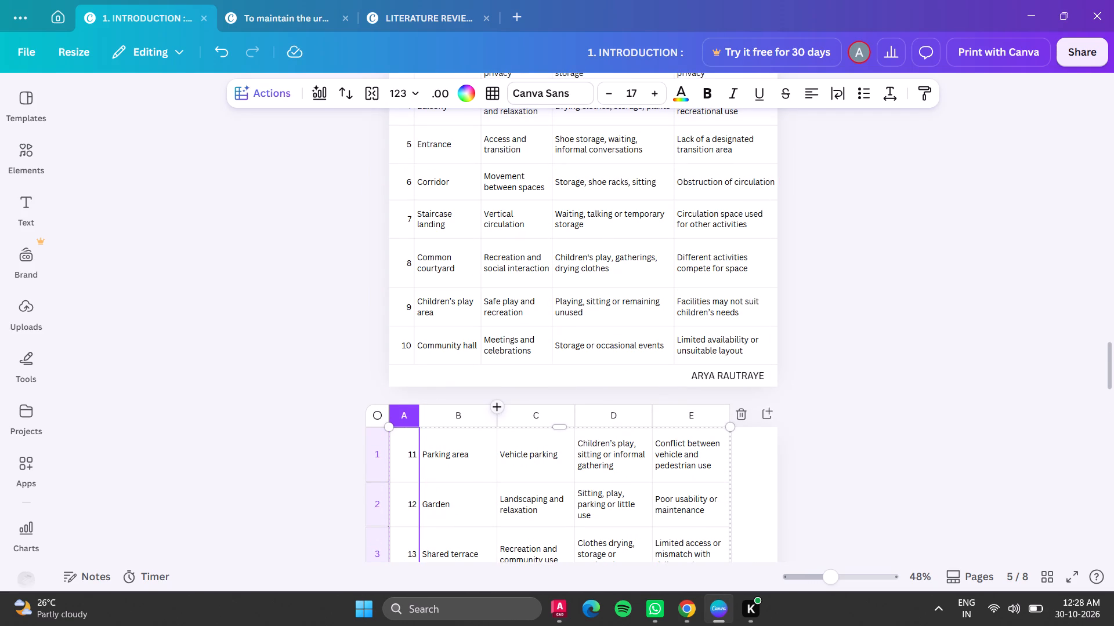
drag(497, 416, 478, 411)
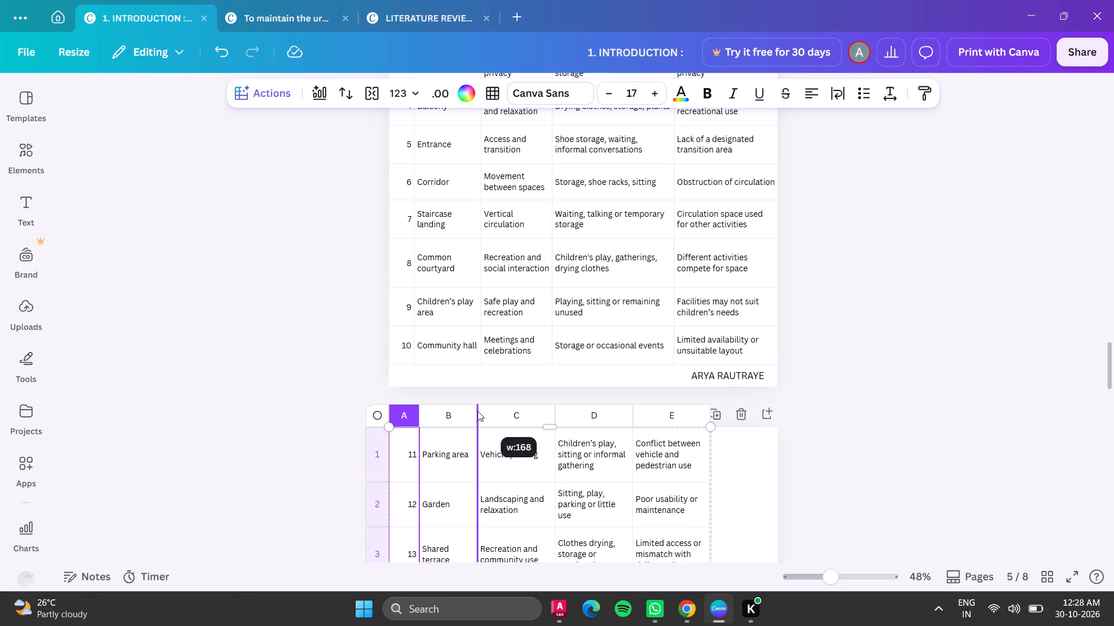
drag(478, 411, 479, 411)
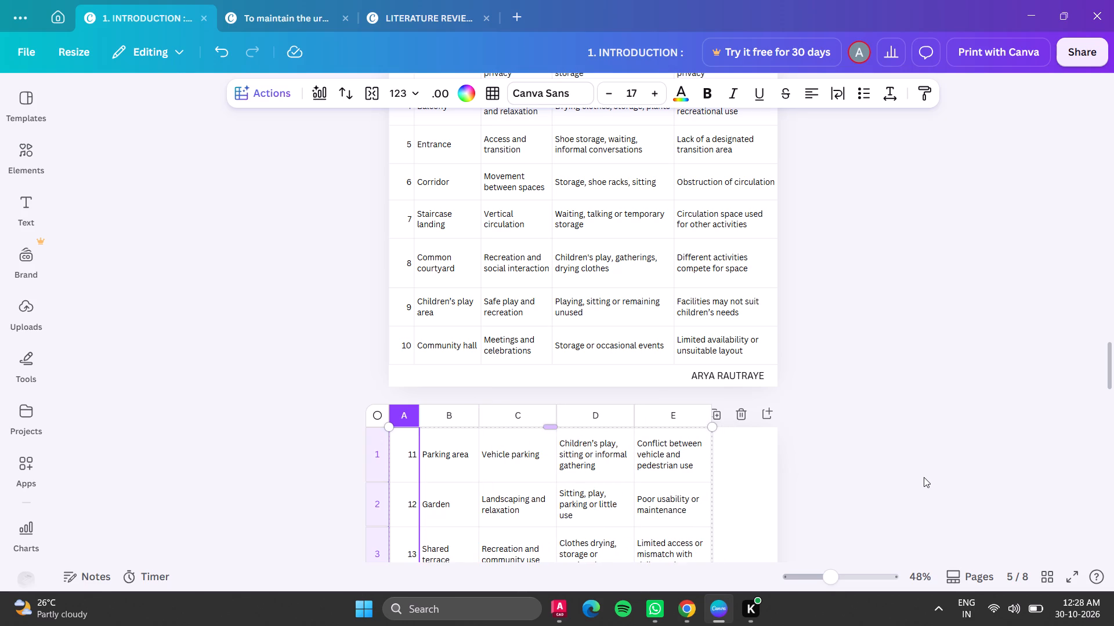
click(924, 477)
Widen the page 6 table's actual-use column, and its possible-gap column to about 280, so the table reaches the page's right edge.
click(502, 446)
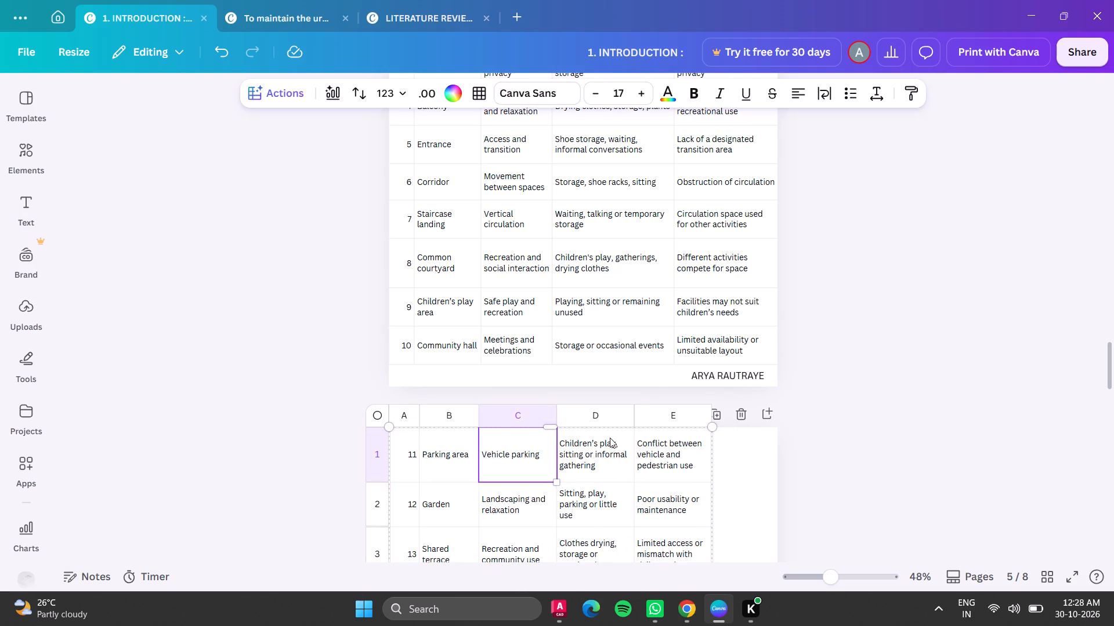
drag(629, 416, 678, 412)
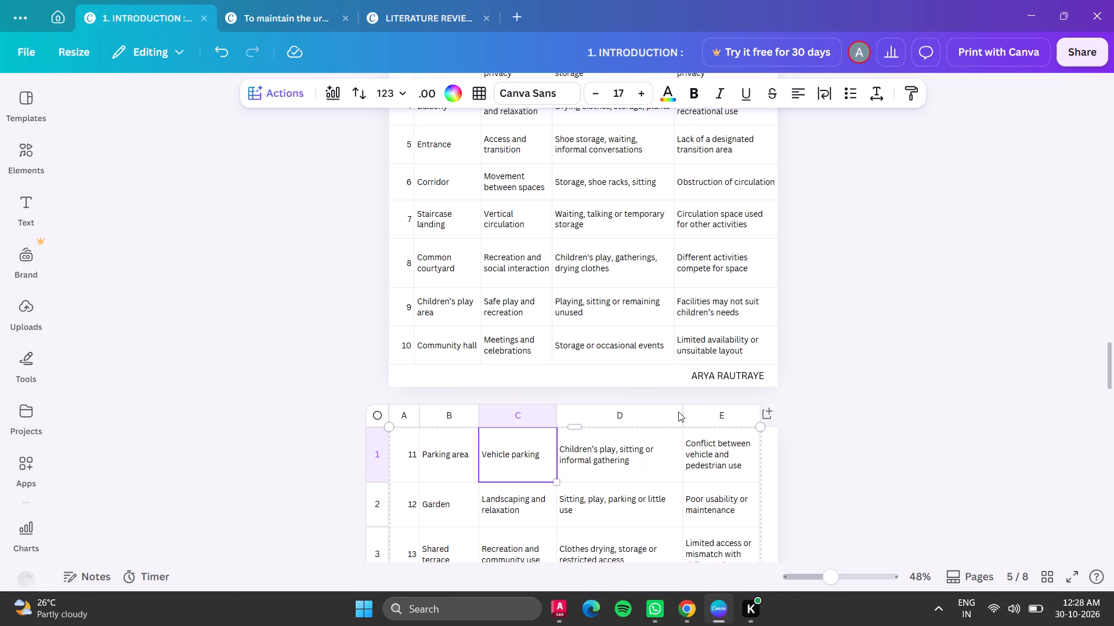
drag(678, 412, 672, 412)
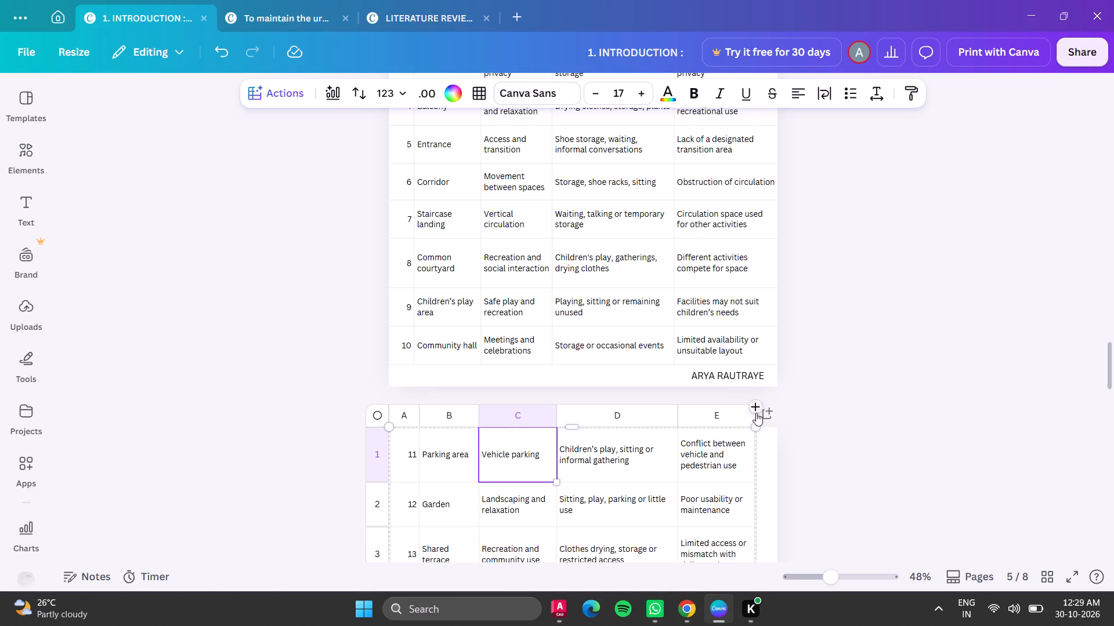
drag(752, 416, 771, 415)
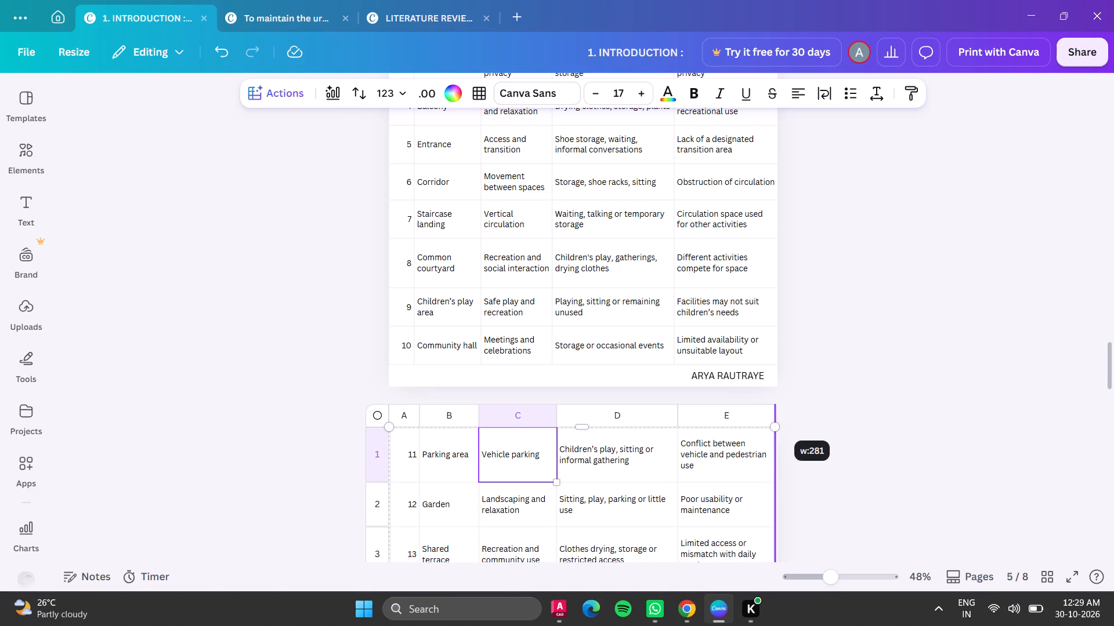
drag(771, 415, 773, 416)
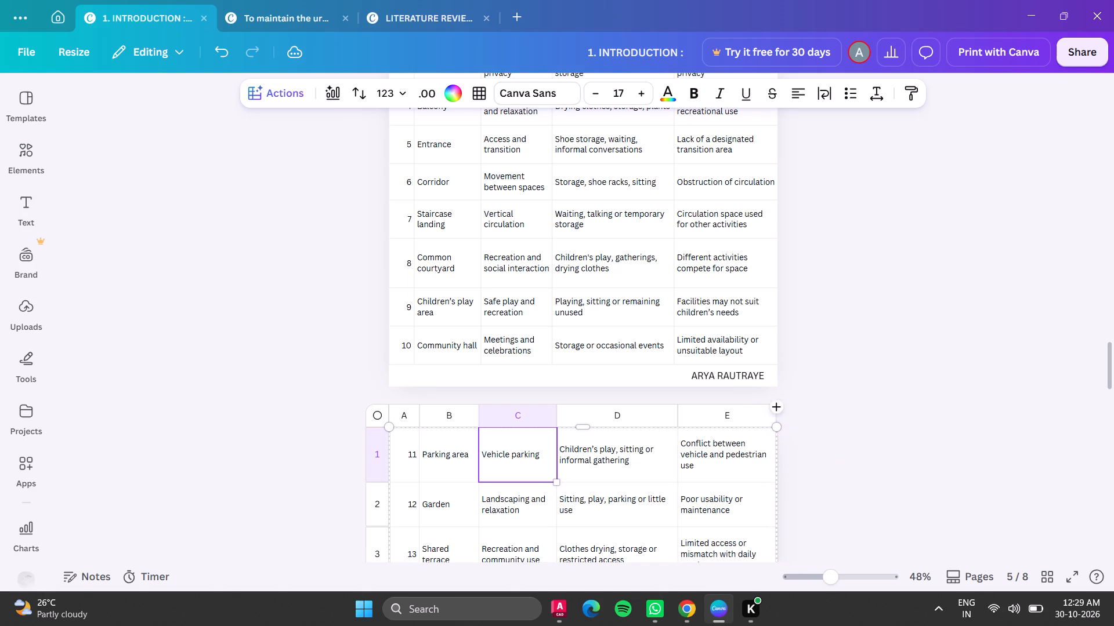
click(810, 423)
Reduce the page 6 table's height so its rows are compact and it ends well above the author name.
scroll(830, 415, down, 10)
click(855, 408)
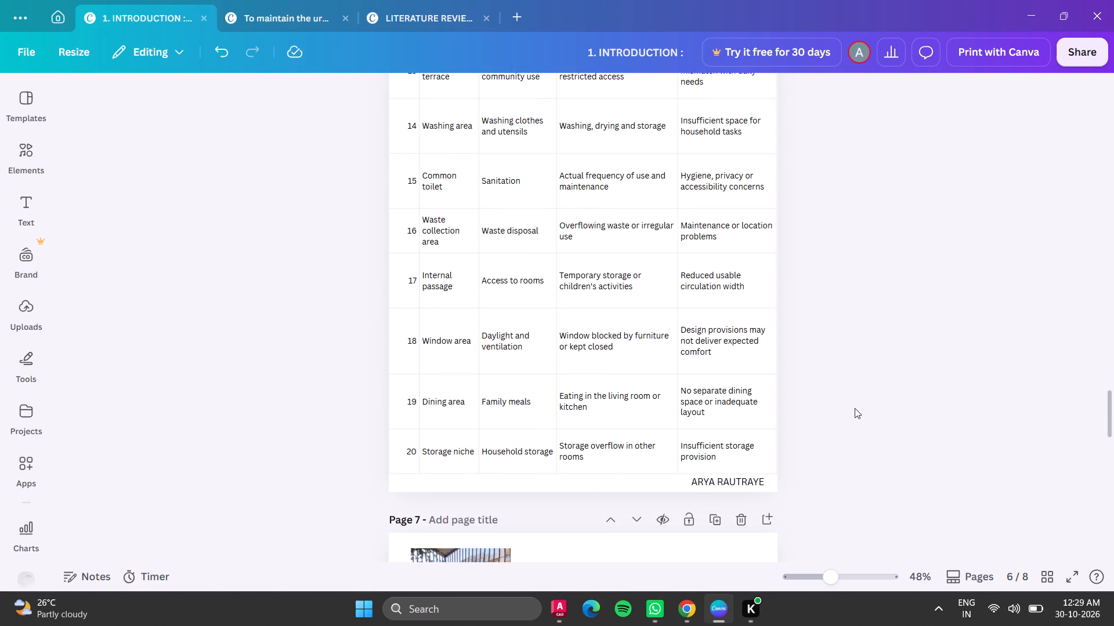
click(567, 461)
drag(578, 476, 598, 388)
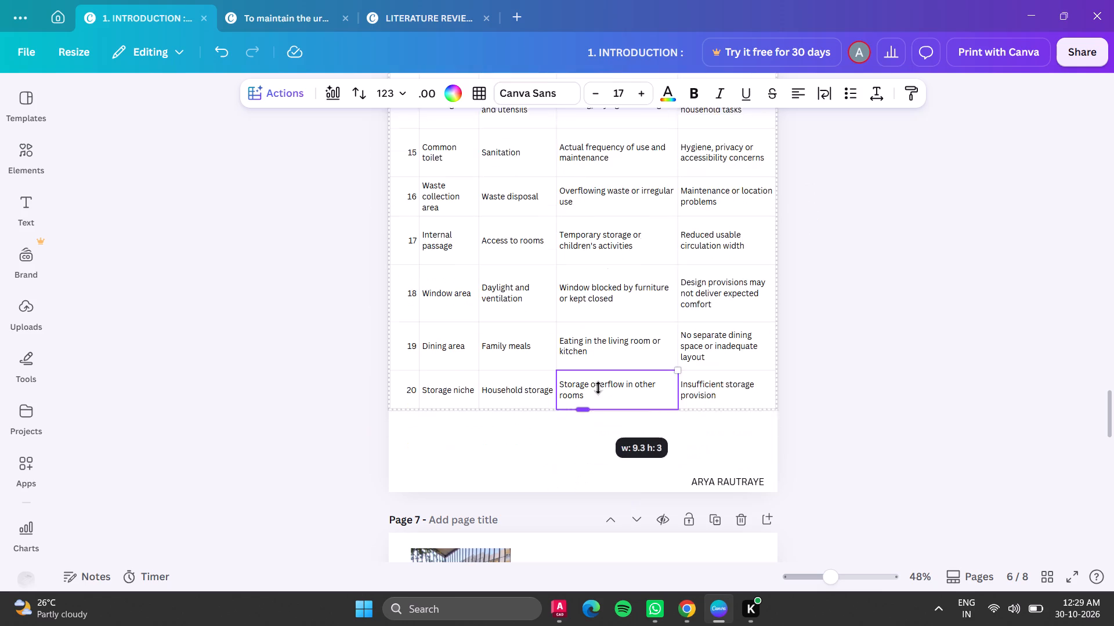
drag(598, 388, 601, 347)
scroll(614, 357, up, 3)
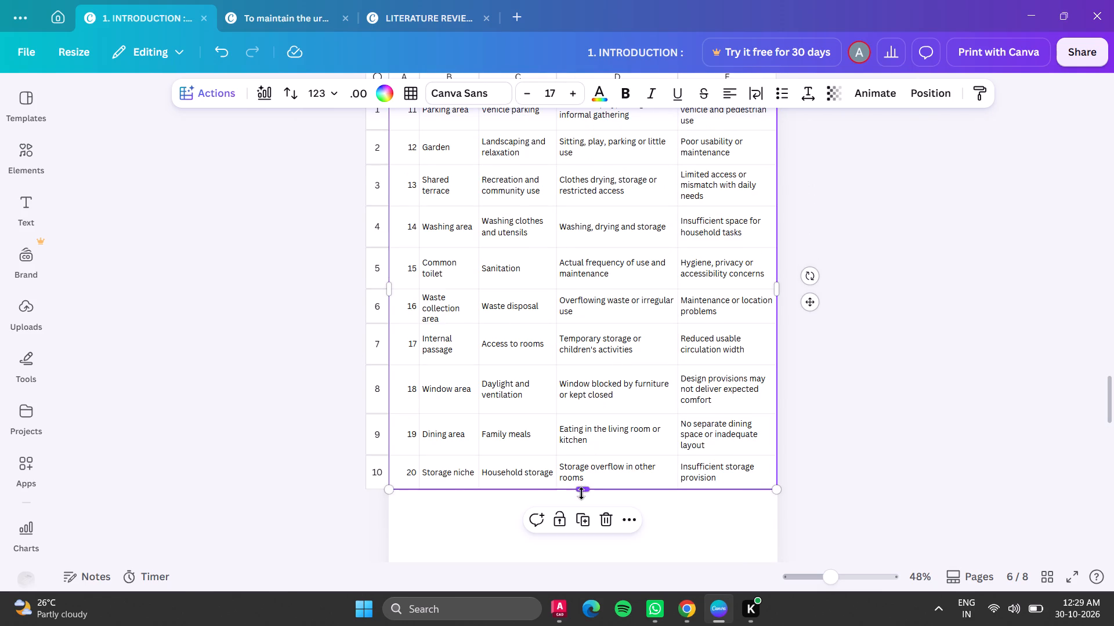
drag(581, 493, 578, 447)
click(869, 414)
Look back over the page 5 table and the synopsis text on page 3 to compare their layouts.
scroll(860, 409, up, 2)
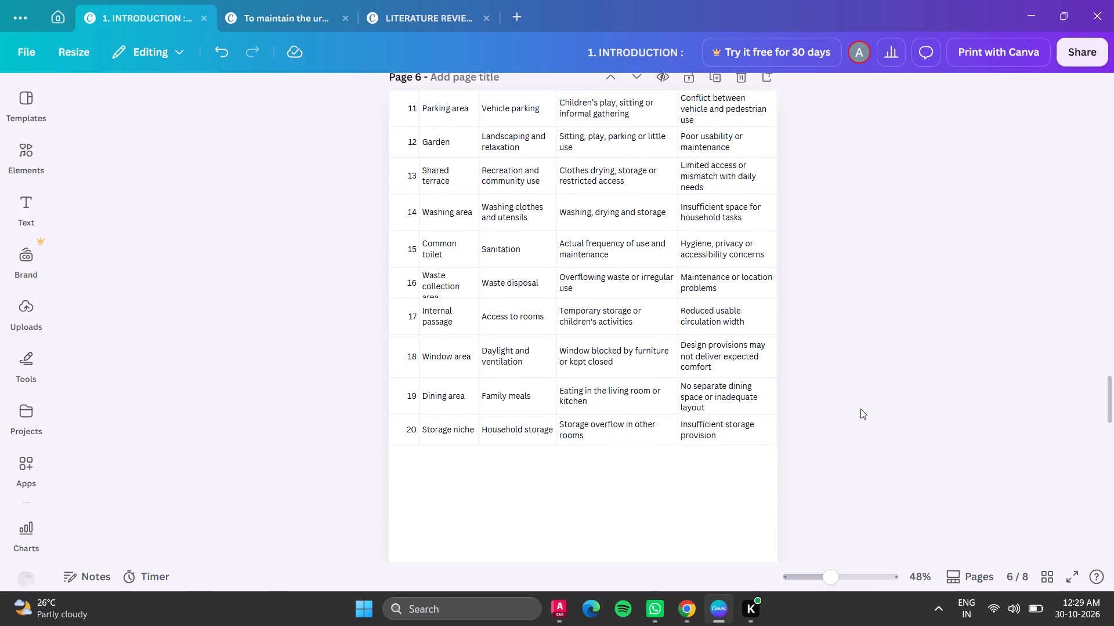
scroll(860, 409, up, 9)
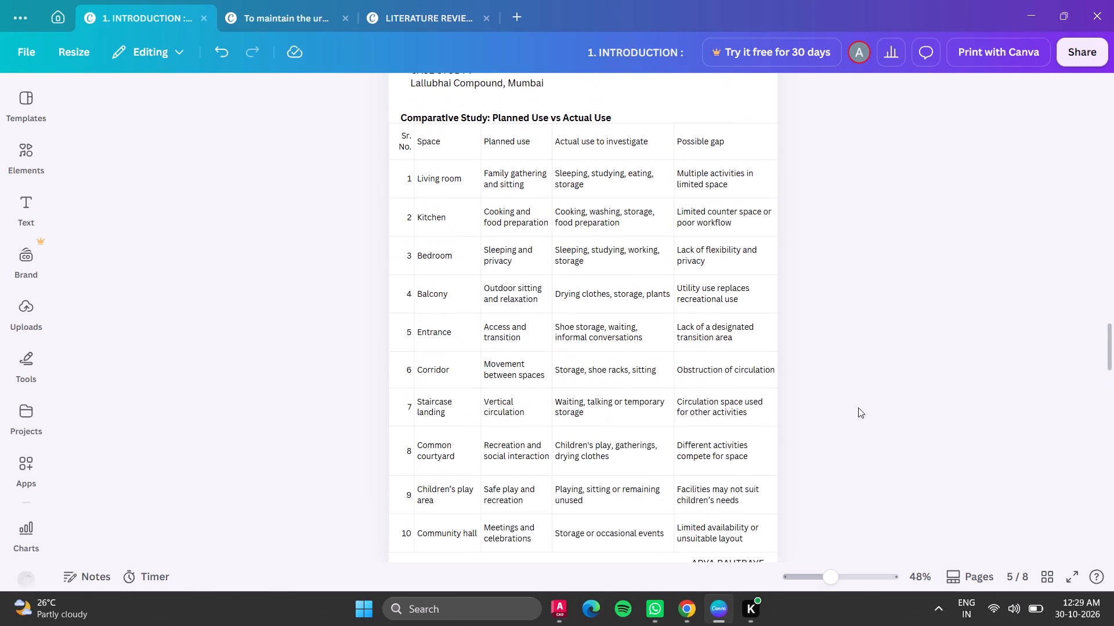
scroll(858, 407, up, 4)
scroll(816, 385, up, 20)
scroll(816, 385, up, 4)
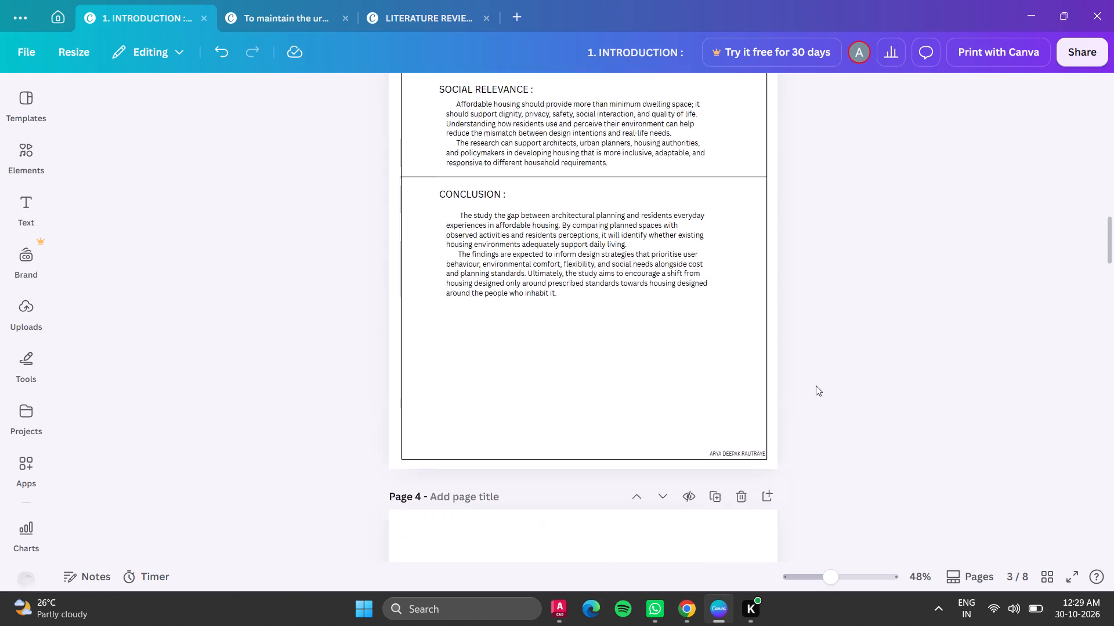
click(619, 301)
click(877, 311)
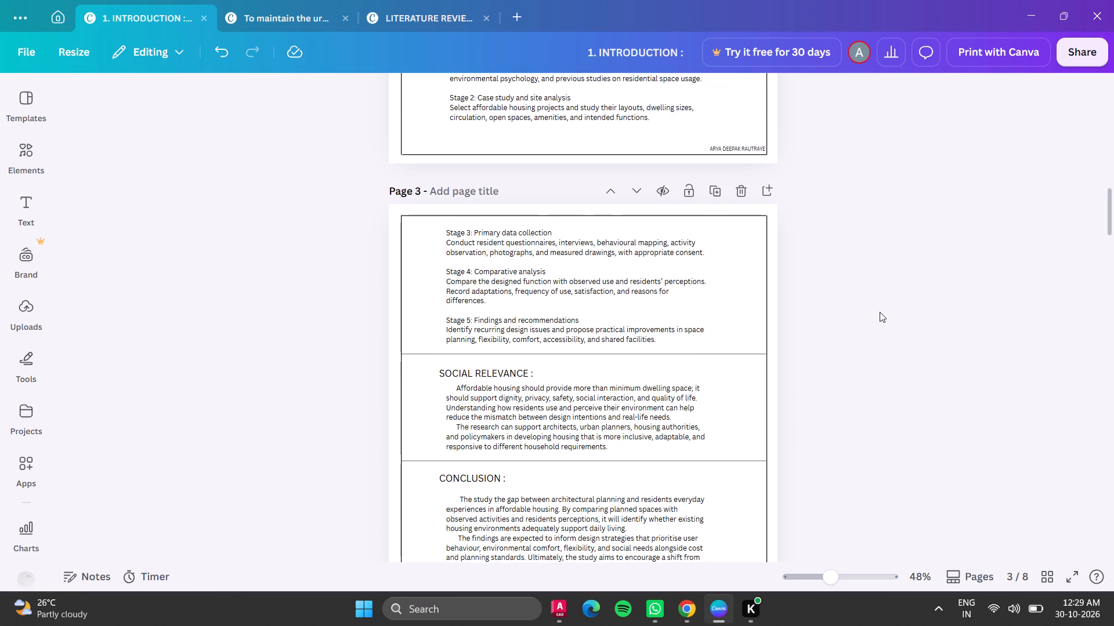
scroll(880, 312, down, 18)
scroll(880, 312, down, 9)
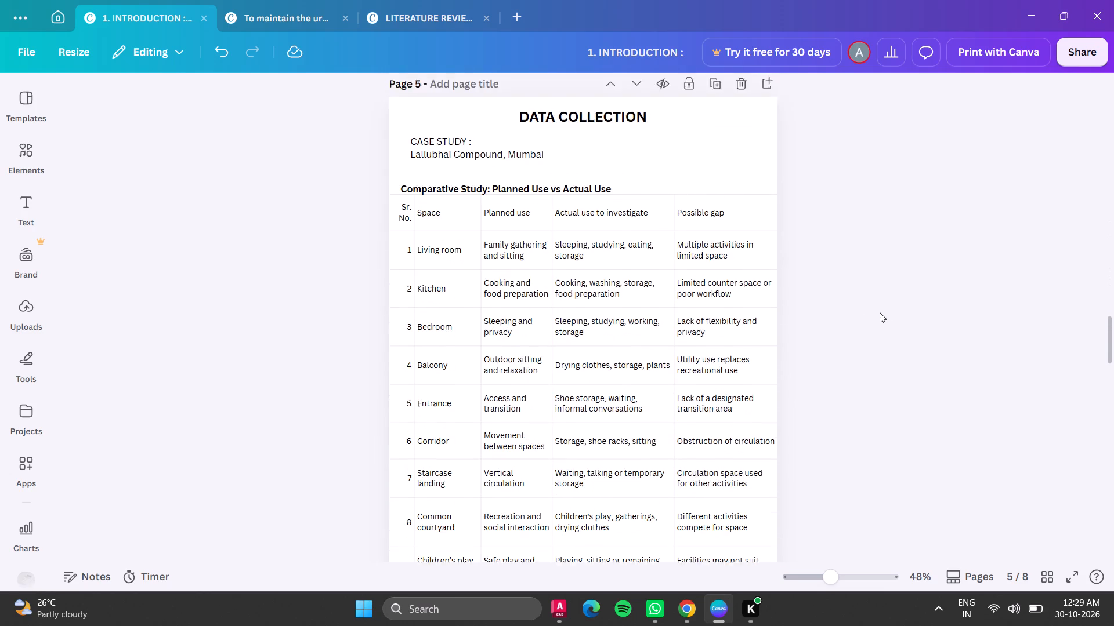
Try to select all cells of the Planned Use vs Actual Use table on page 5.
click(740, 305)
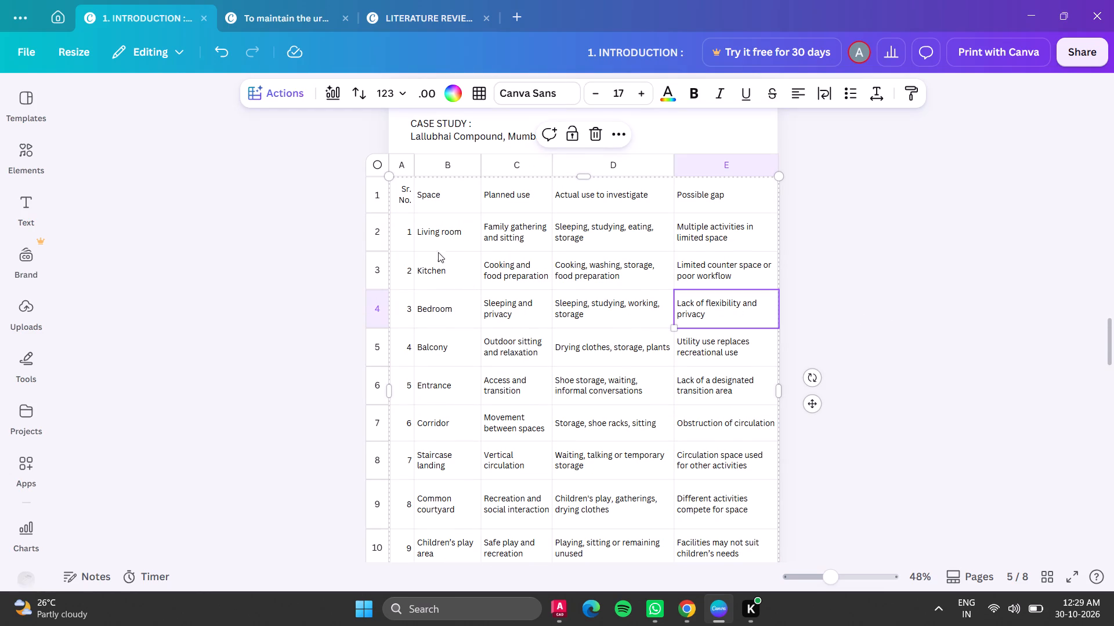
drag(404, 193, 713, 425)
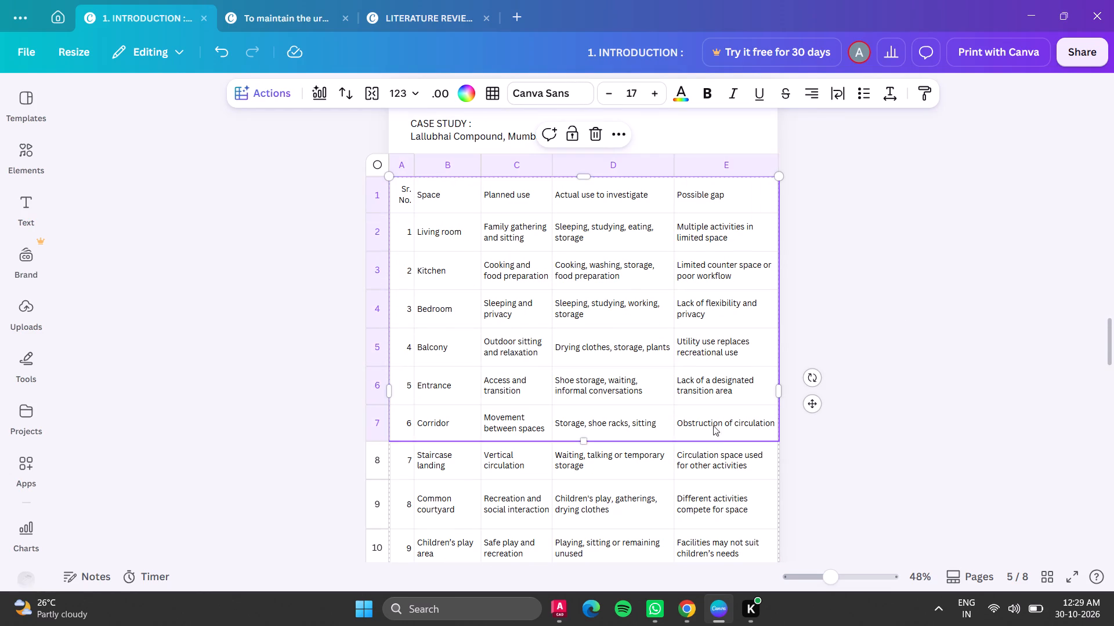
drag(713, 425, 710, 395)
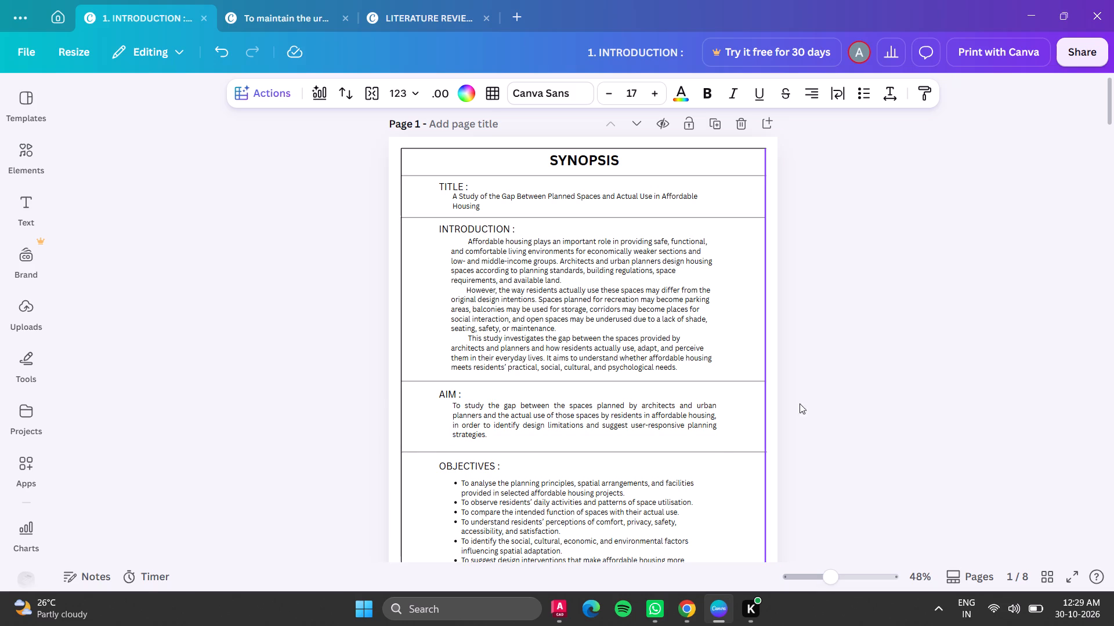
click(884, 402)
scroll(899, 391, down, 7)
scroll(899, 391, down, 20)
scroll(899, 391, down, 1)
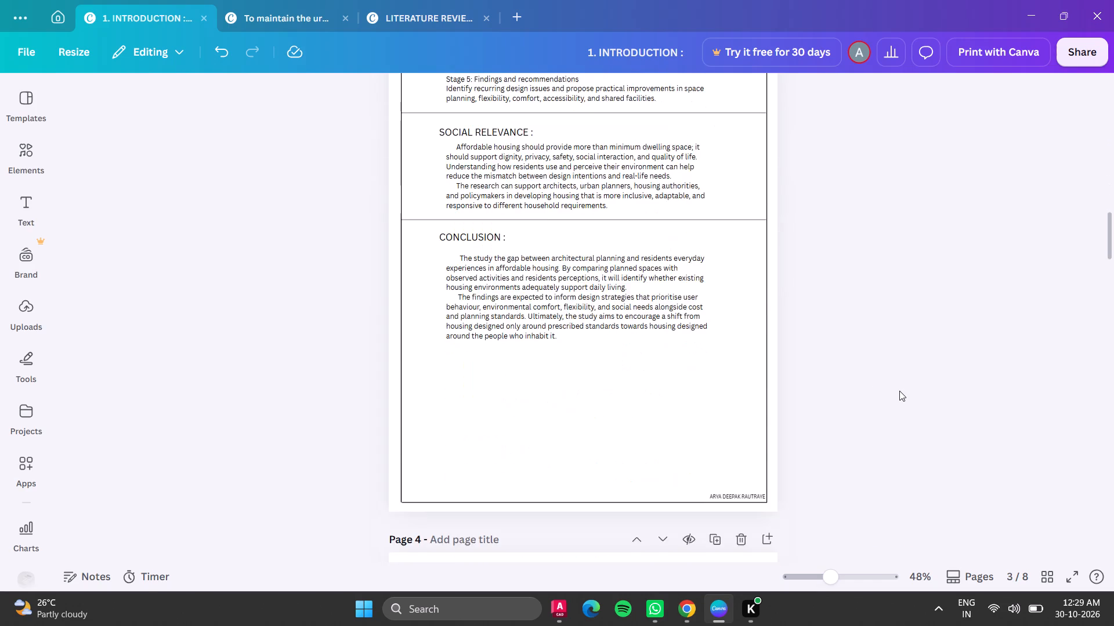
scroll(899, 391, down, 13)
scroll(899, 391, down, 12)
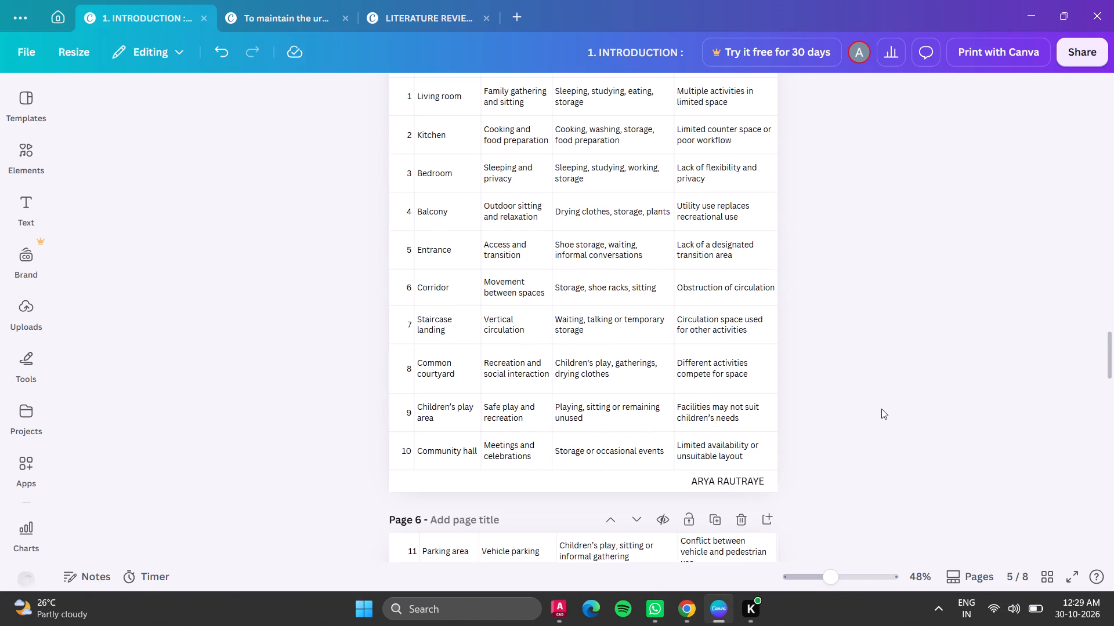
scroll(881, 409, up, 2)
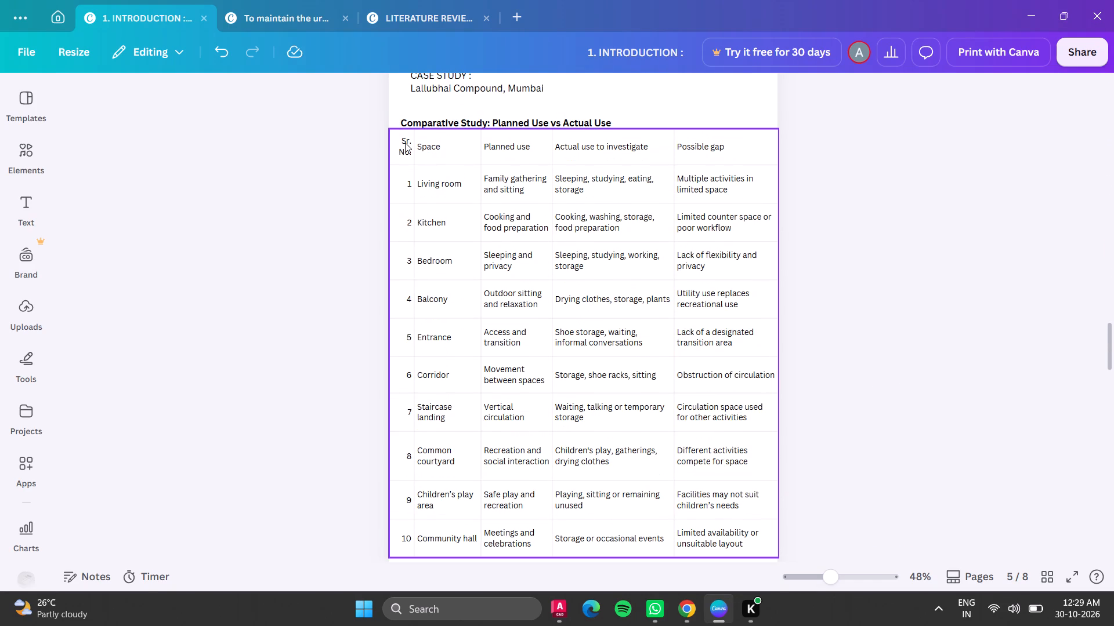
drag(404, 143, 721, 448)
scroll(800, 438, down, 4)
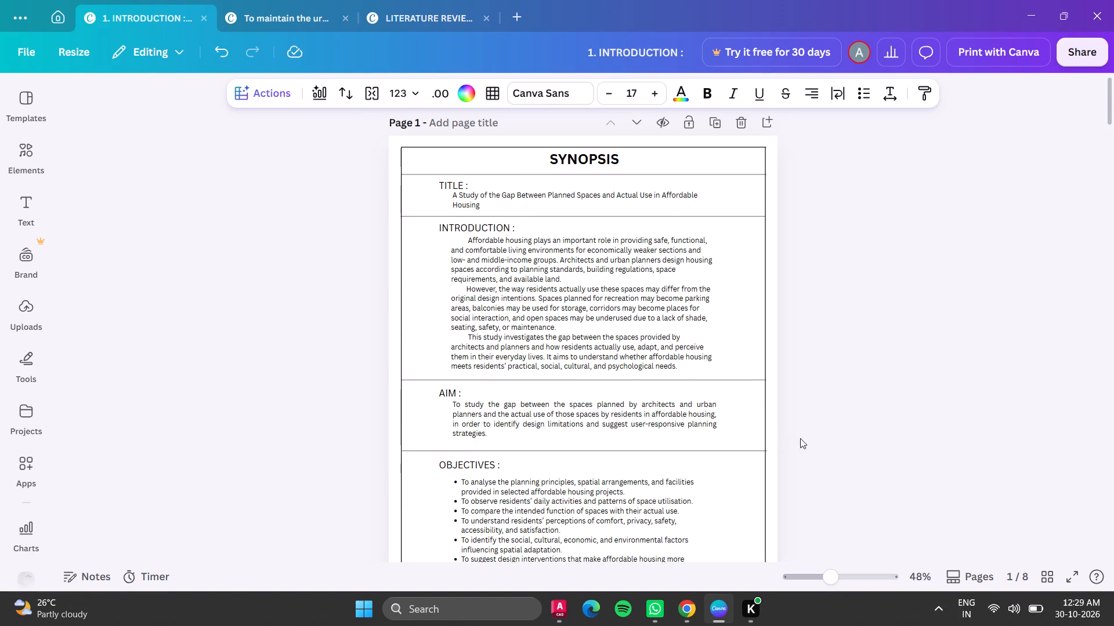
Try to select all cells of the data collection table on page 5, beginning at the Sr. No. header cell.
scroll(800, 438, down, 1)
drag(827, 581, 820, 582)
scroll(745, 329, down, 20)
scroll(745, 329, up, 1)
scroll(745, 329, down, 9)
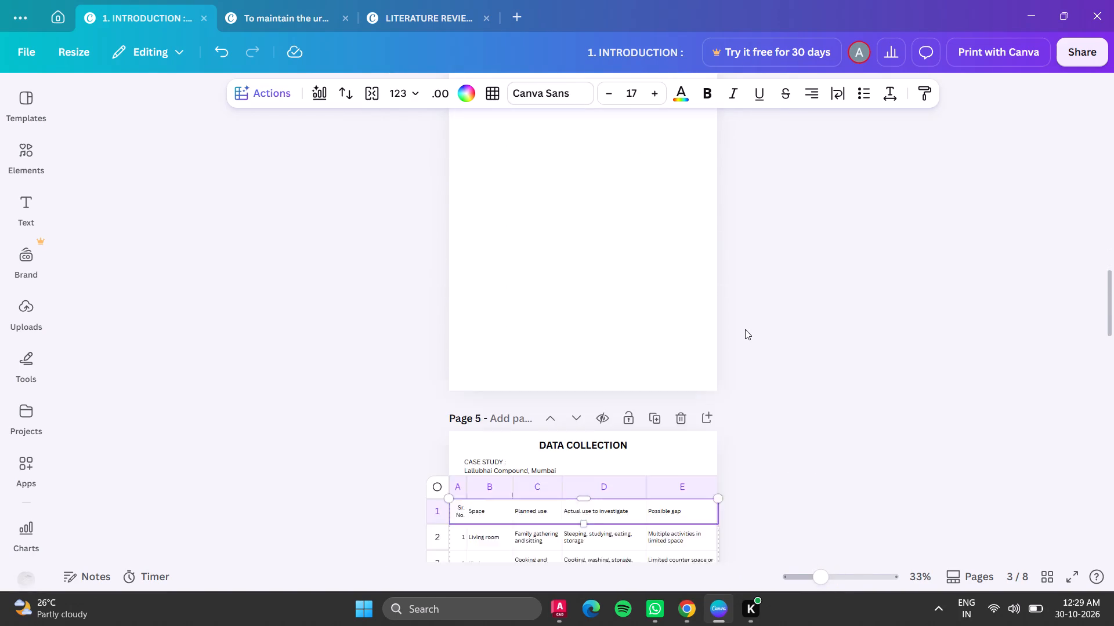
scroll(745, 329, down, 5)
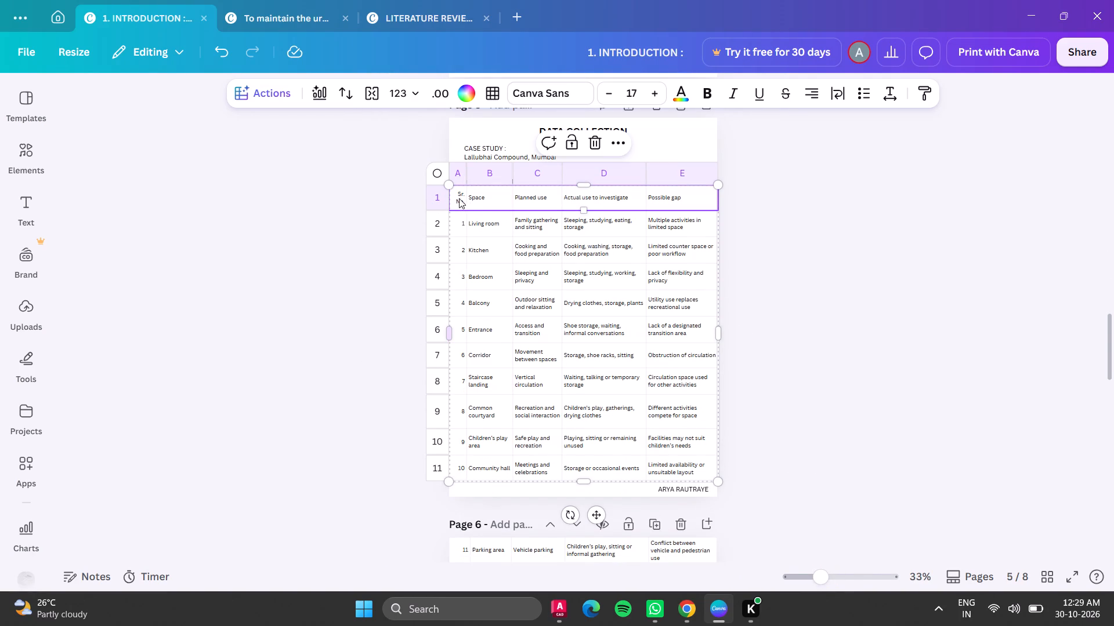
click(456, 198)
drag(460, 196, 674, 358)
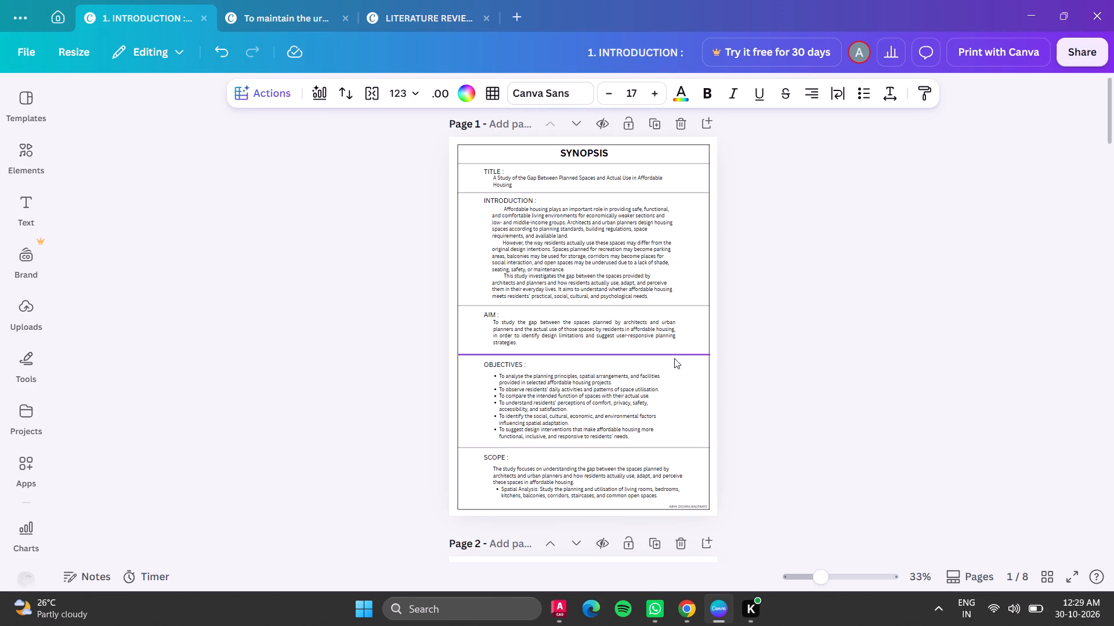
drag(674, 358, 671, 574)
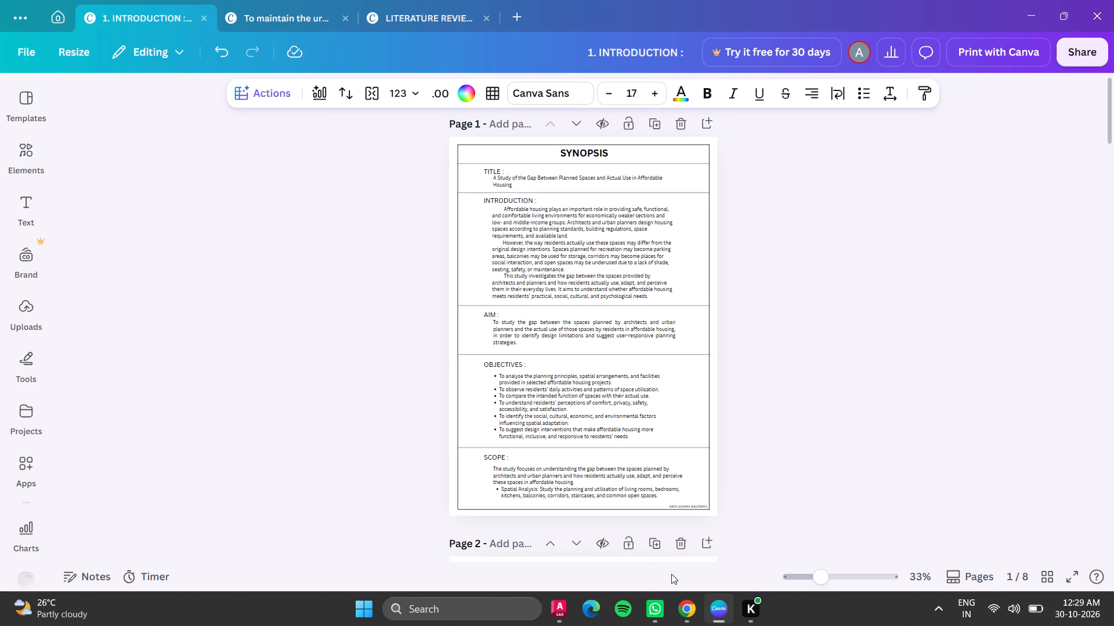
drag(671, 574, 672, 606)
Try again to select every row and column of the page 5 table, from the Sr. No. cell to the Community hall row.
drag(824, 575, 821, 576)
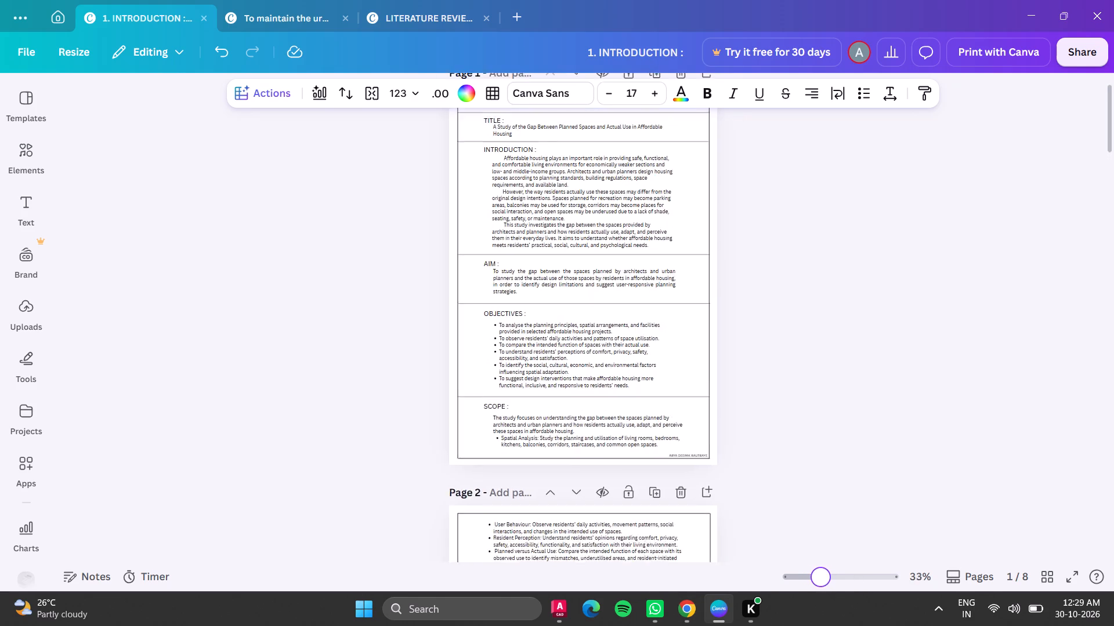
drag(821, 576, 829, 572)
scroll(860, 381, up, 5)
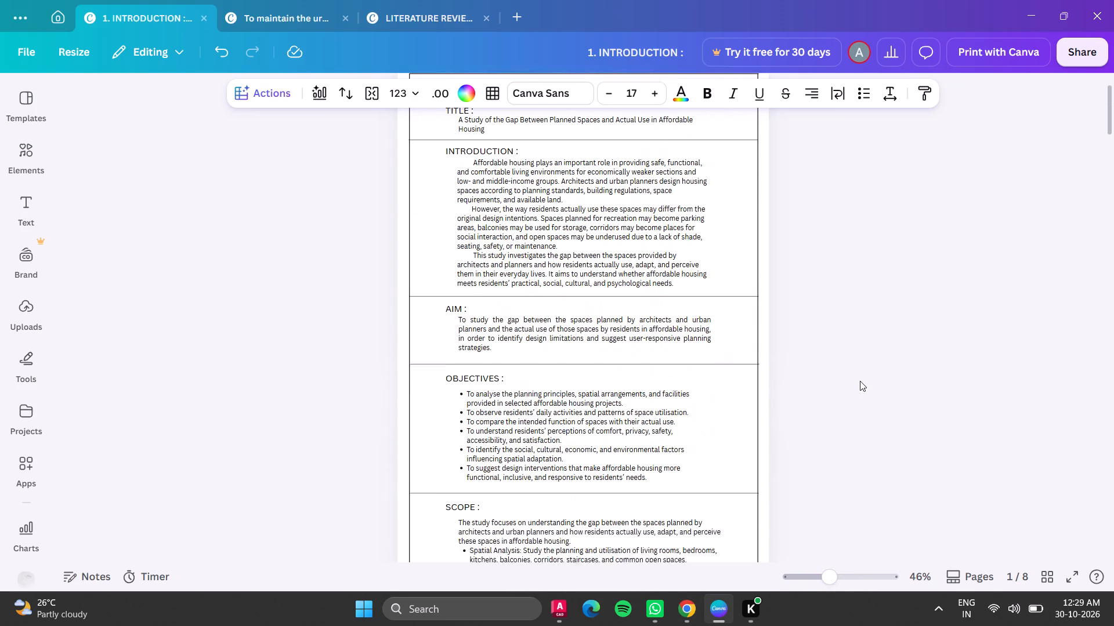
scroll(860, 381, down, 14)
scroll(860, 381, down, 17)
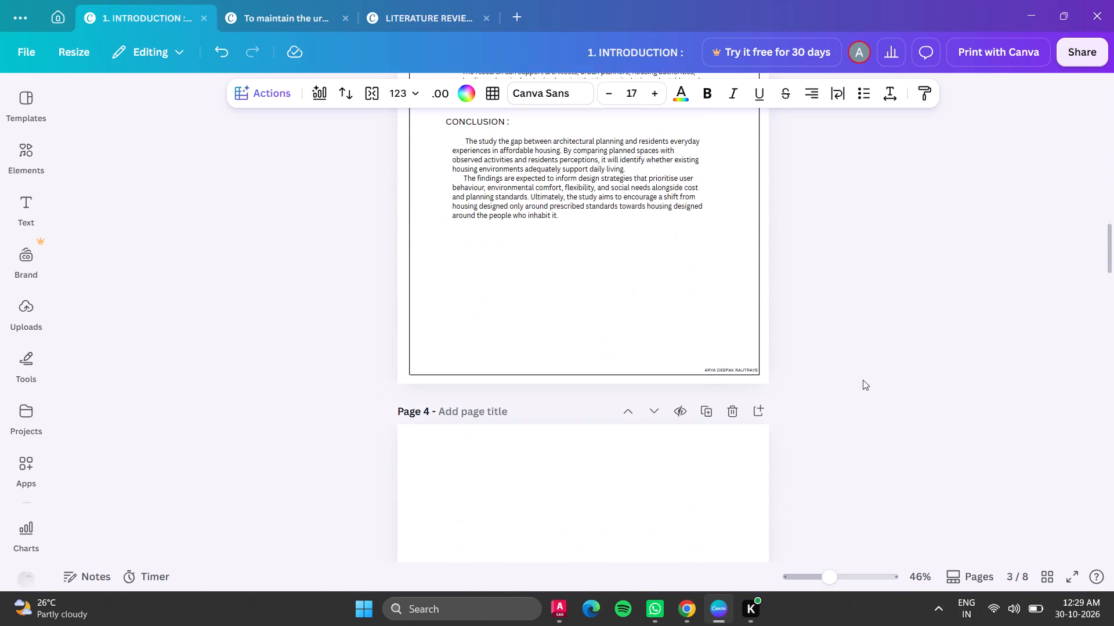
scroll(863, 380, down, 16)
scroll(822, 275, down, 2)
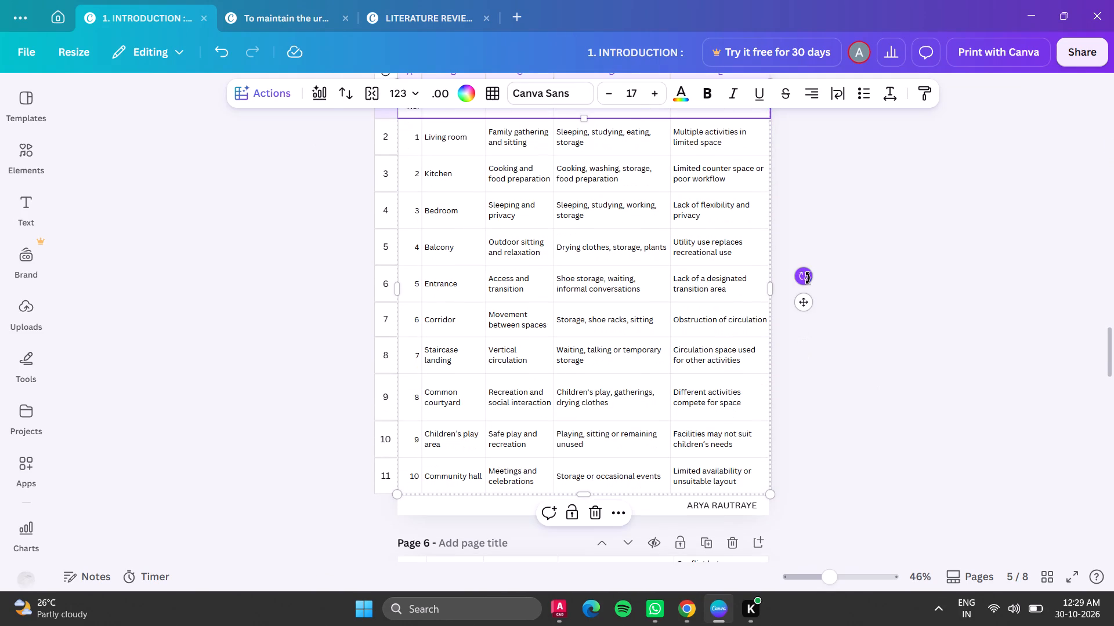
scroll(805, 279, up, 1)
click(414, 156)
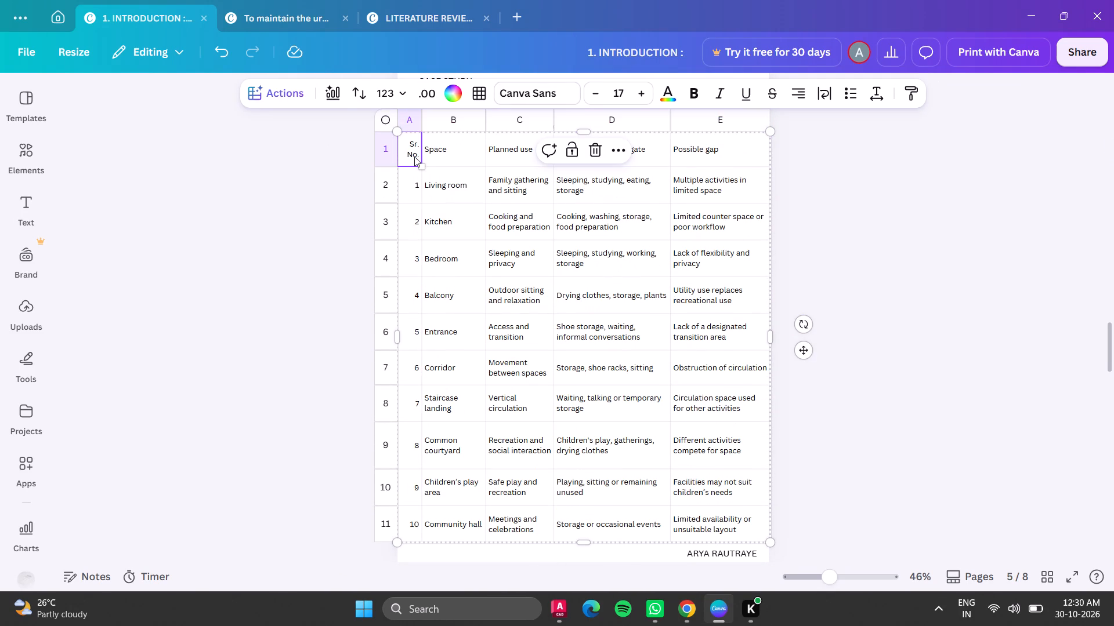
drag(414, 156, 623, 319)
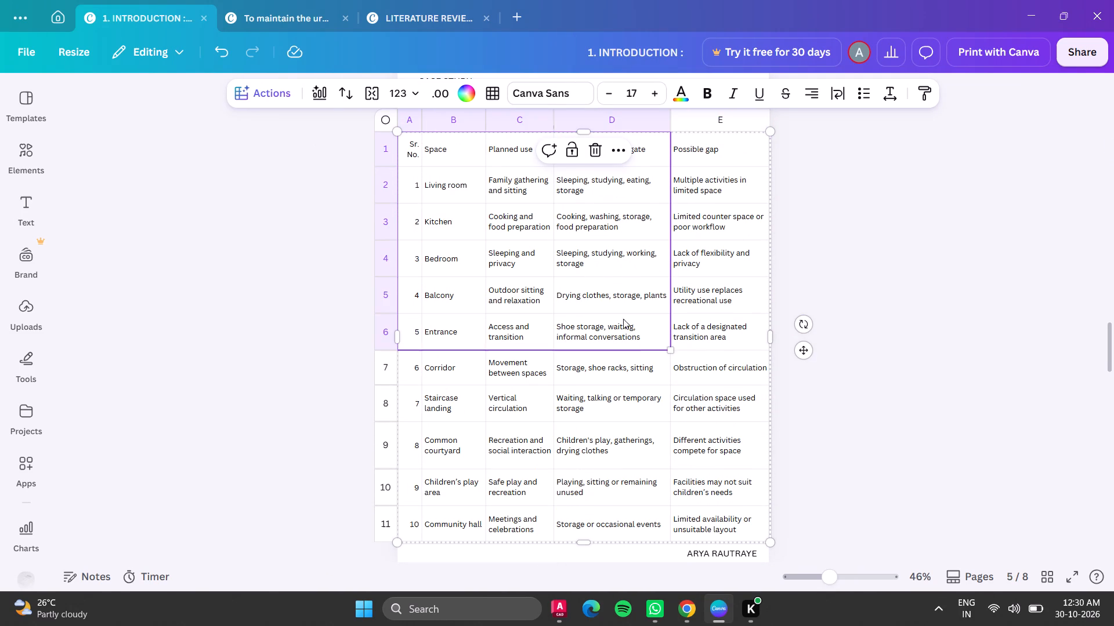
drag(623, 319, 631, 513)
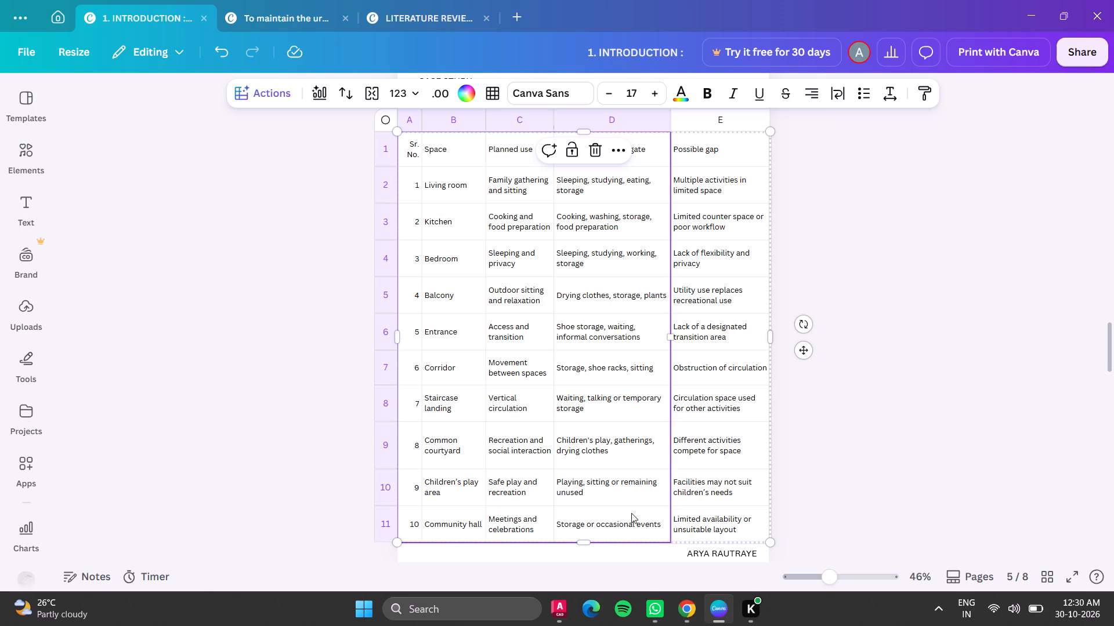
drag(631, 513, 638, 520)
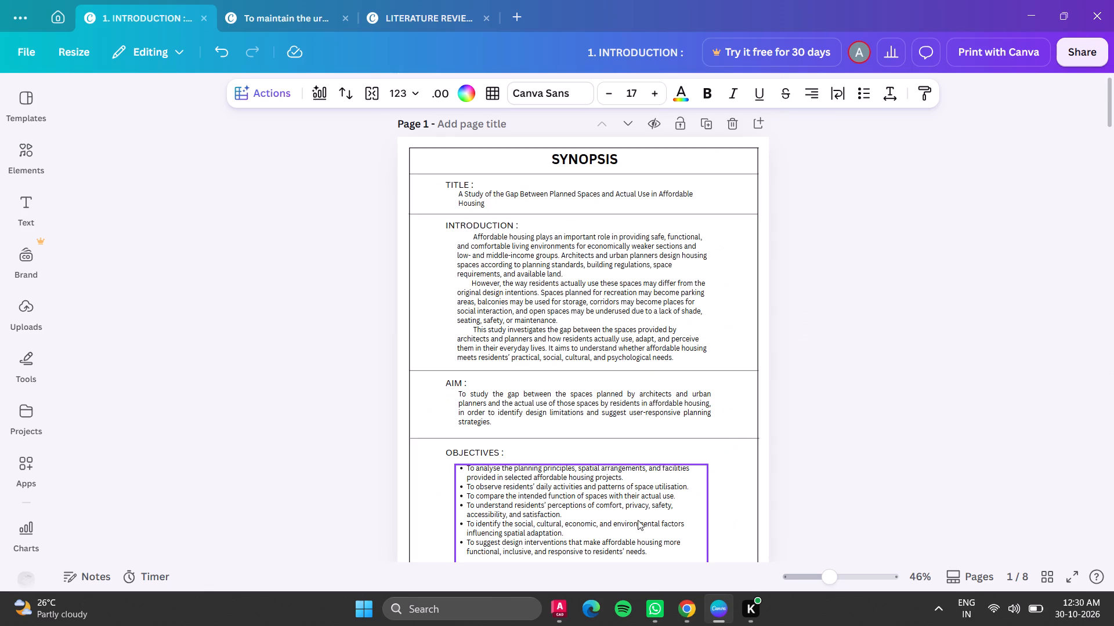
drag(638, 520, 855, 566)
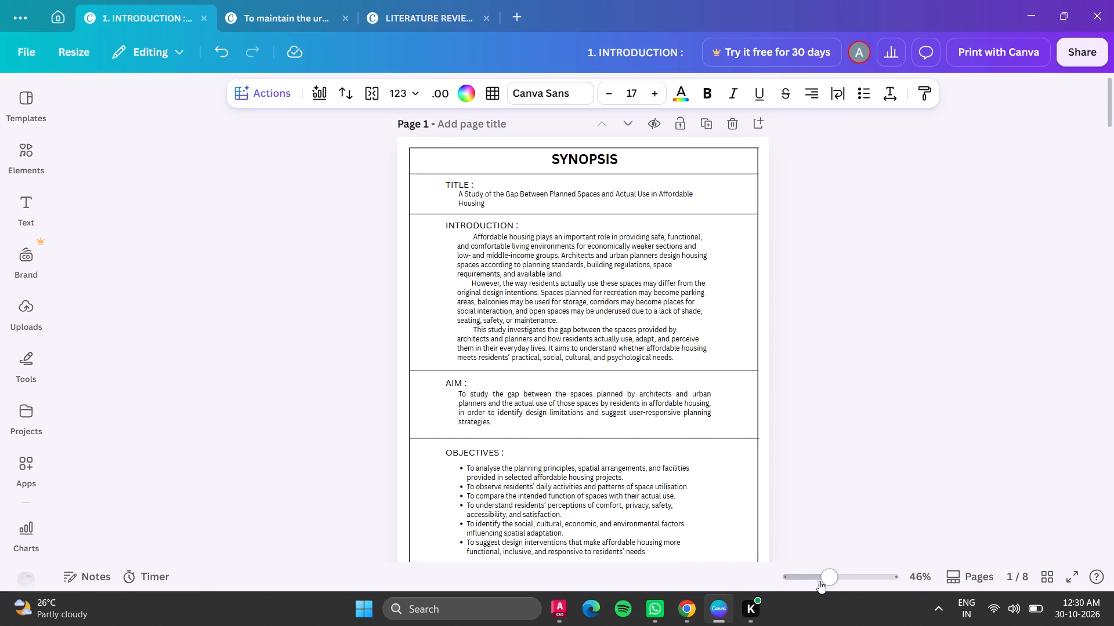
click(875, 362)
Set the text size of the header row in the page 5 data collection table to 15.
scroll(865, 364, down, 15)
scroll(871, 365, down, 8)
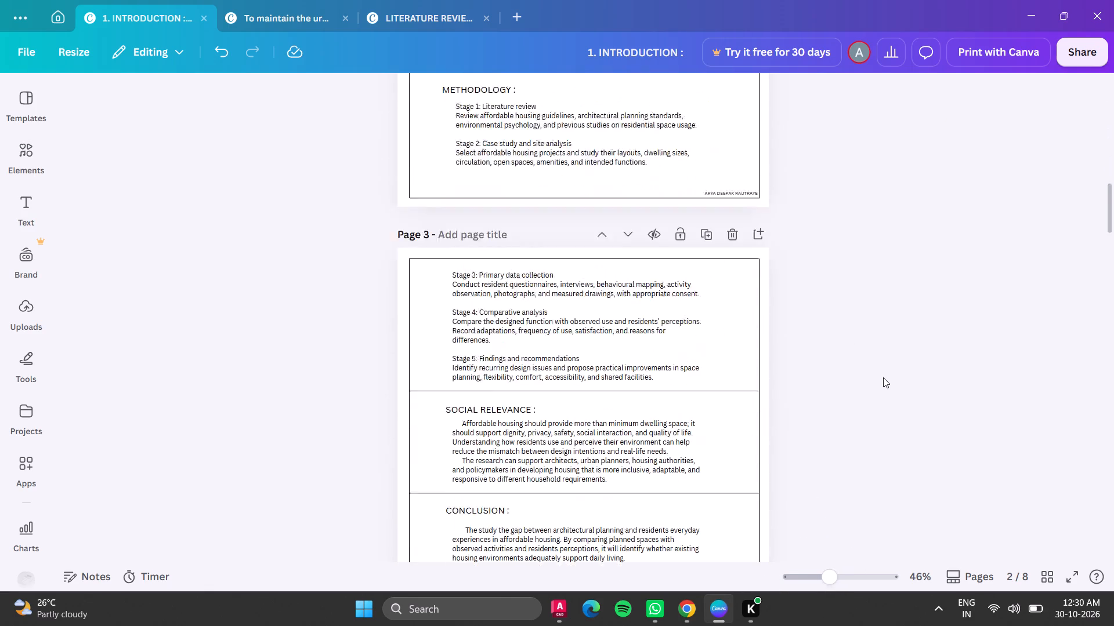
scroll(883, 377, down, 20)
scroll(883, 377, down, 10)
scroll(884, 272, up, 2)
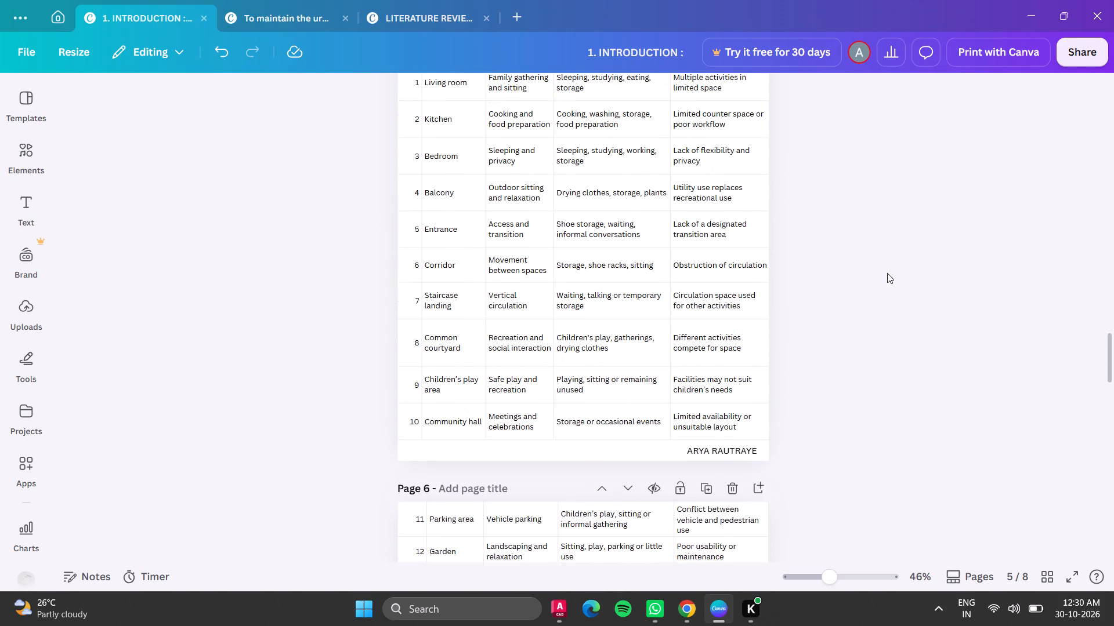
scroll(887, 273, up, 2)
click(413, 139)
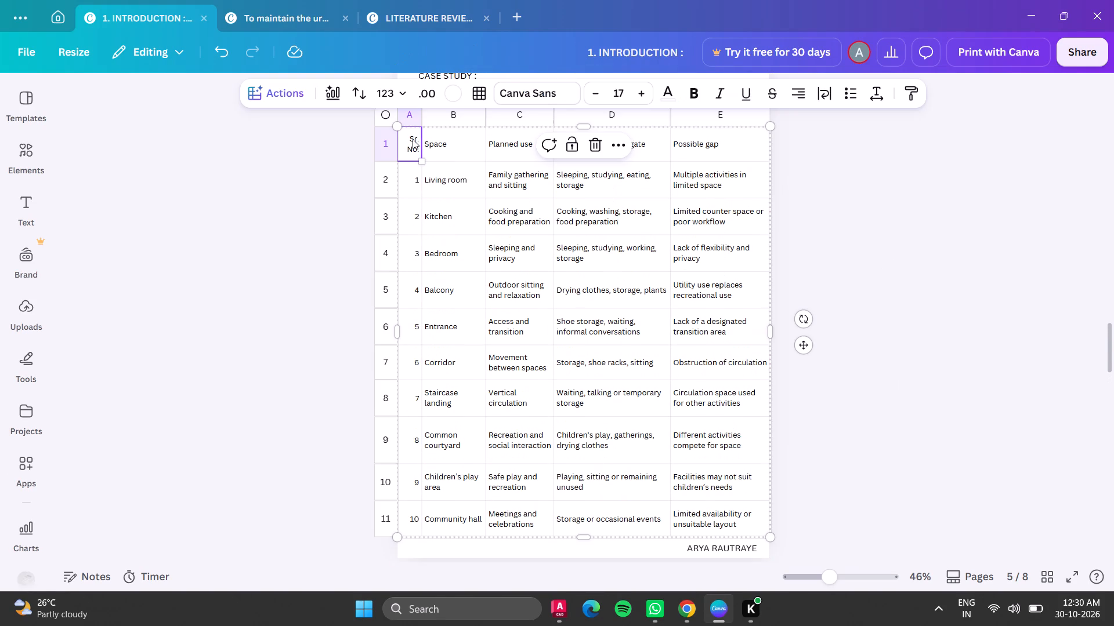
drag(413, 139, 714, 516)
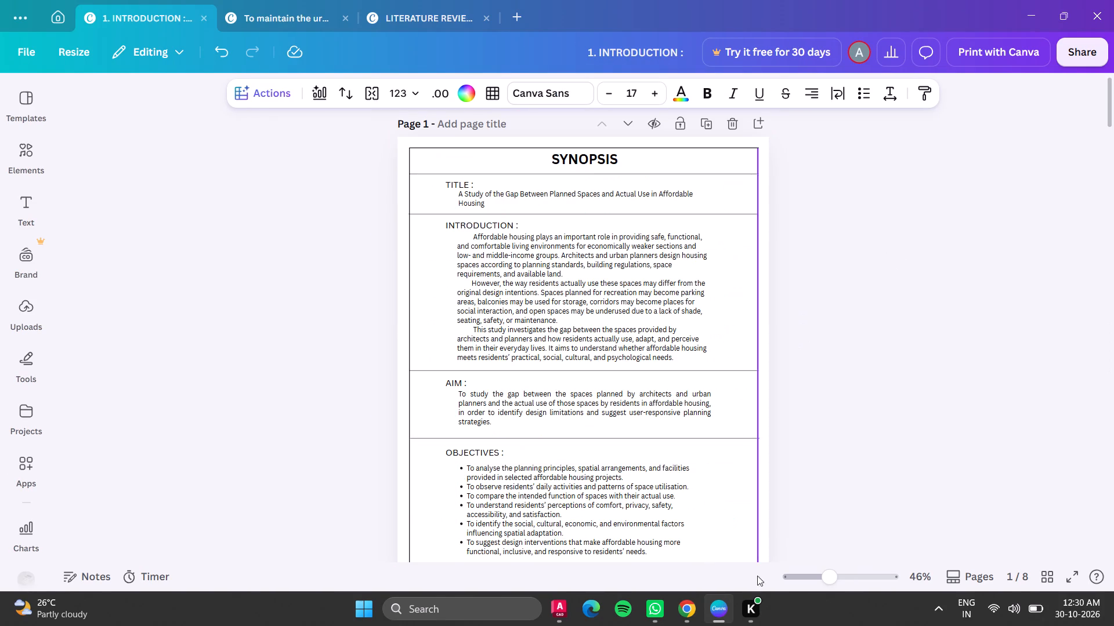
click(823, 584)
scroll(812, 299, down, 9)
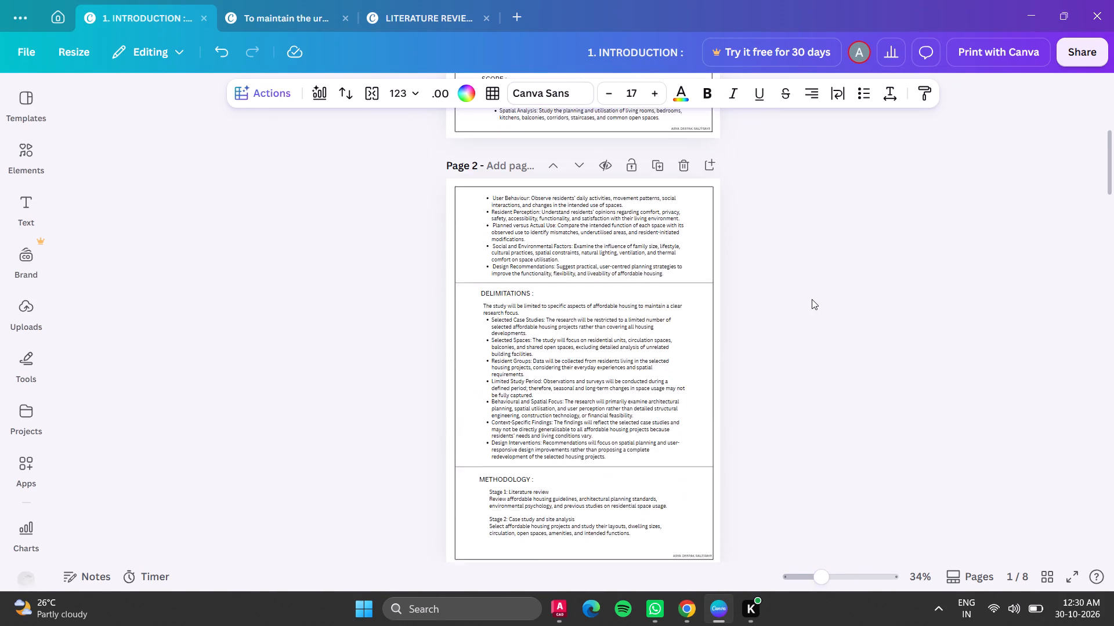
scroll(812, 299, down, 13)
scroll(812, 314, down, 12)
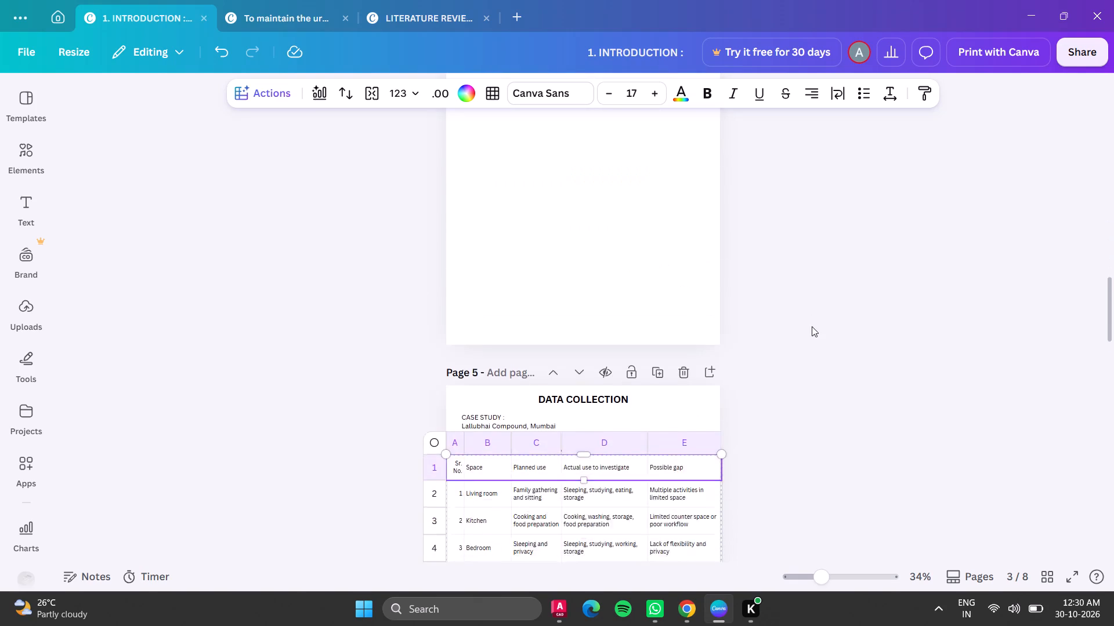
click(458, 267)
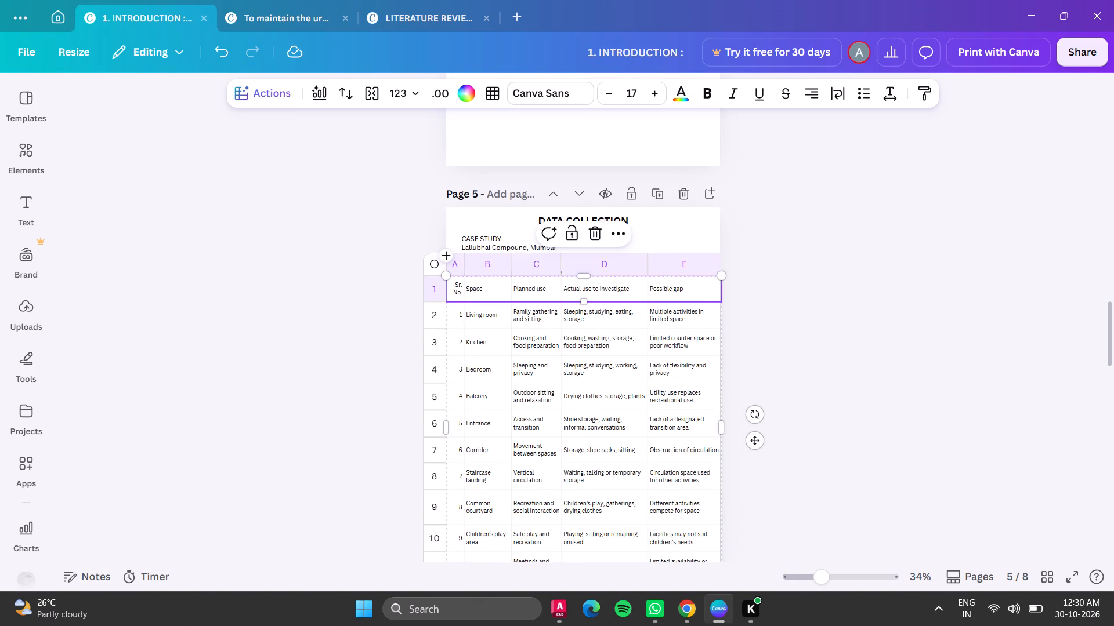
scroll(463, 271, down, 1)
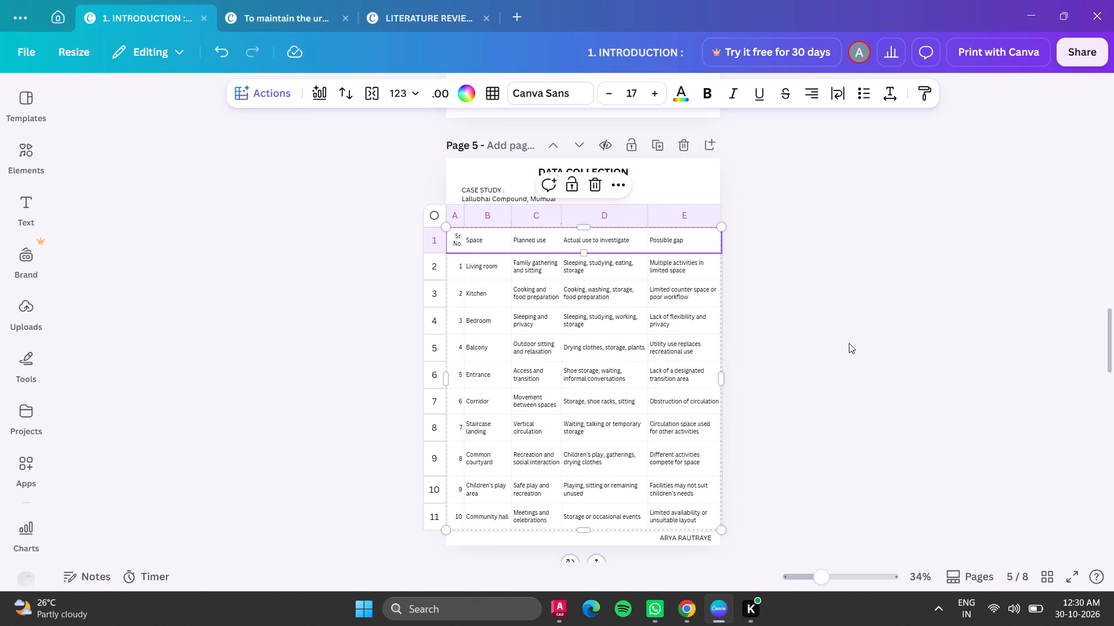
click(641, 92)
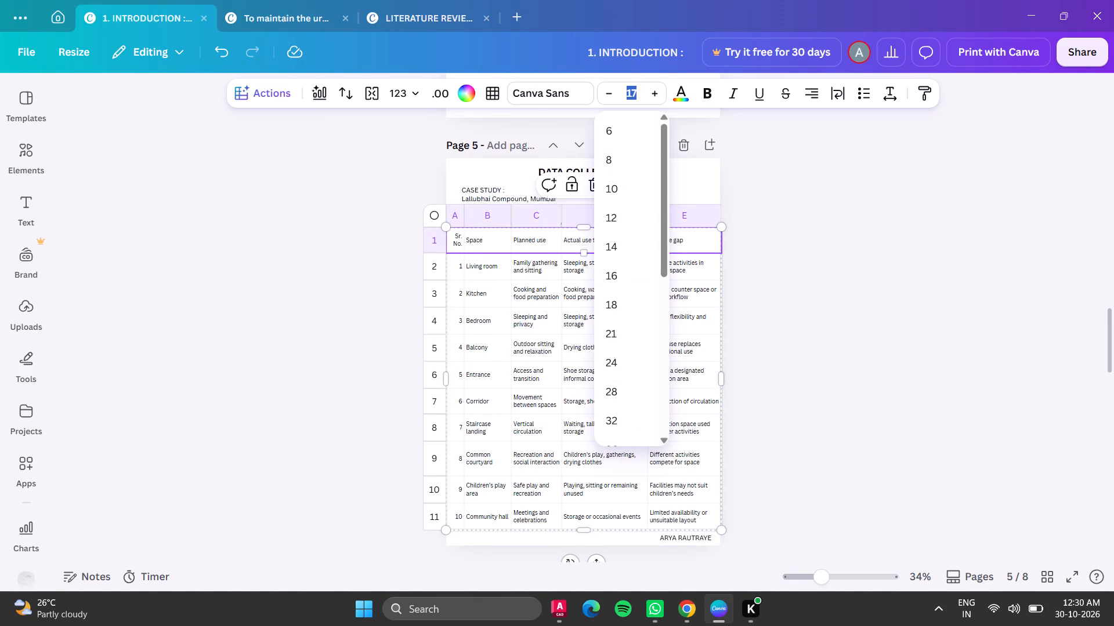
text(15)
key(Return)
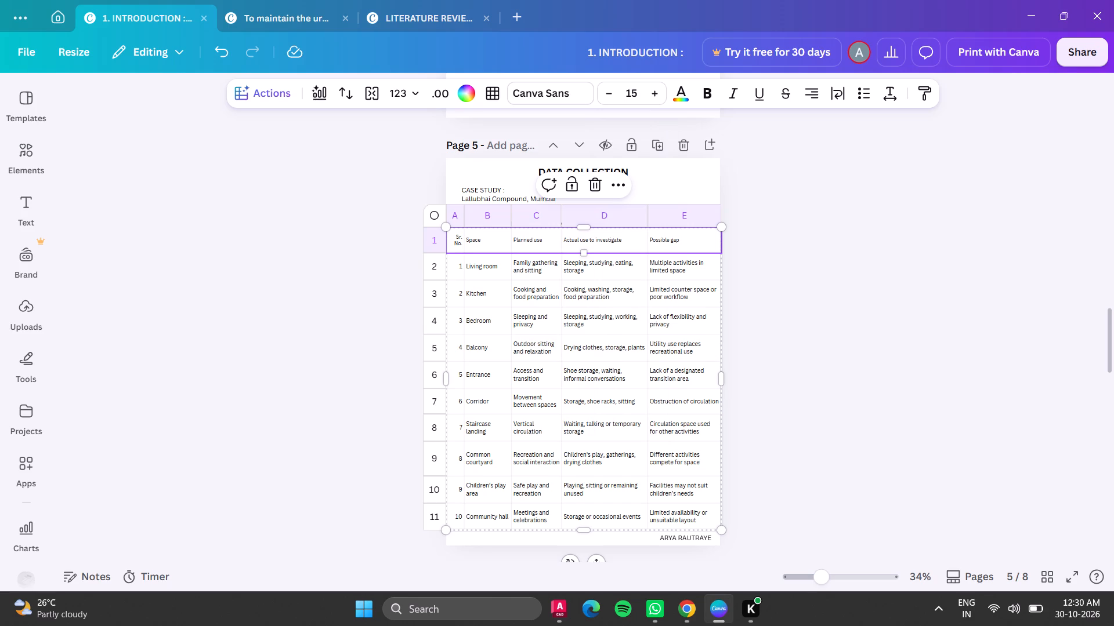
Select the body rows under the header of the page 5 table, or the whole table.
click(453, 270)
drag(453, 270, 685, 311)
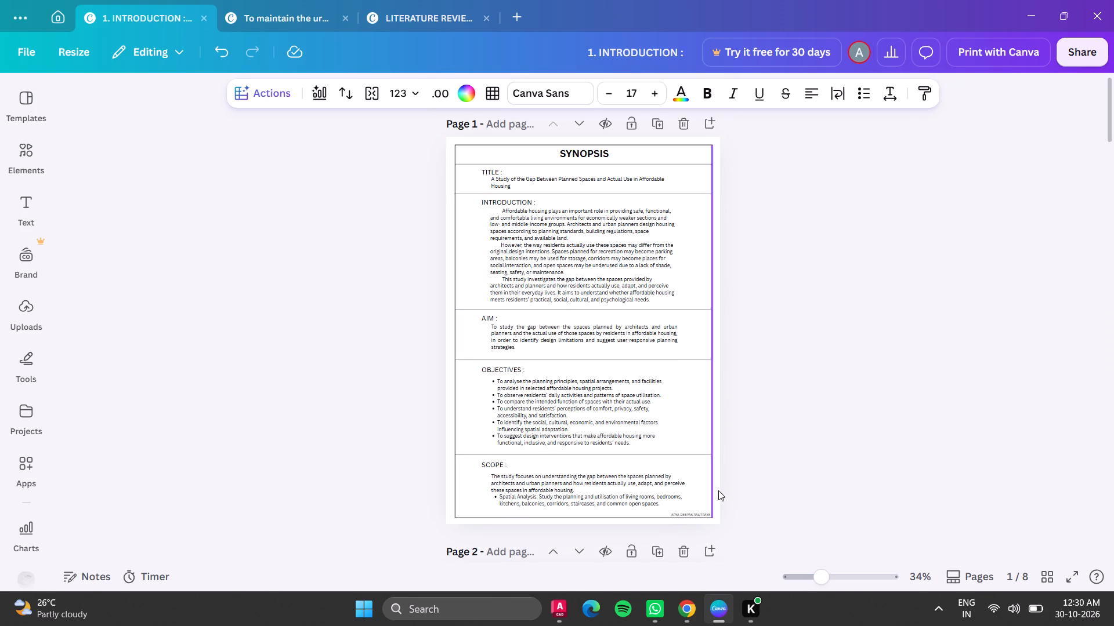
drag(823, 580, 812, 580)
scroll(722, 390, down, 8)
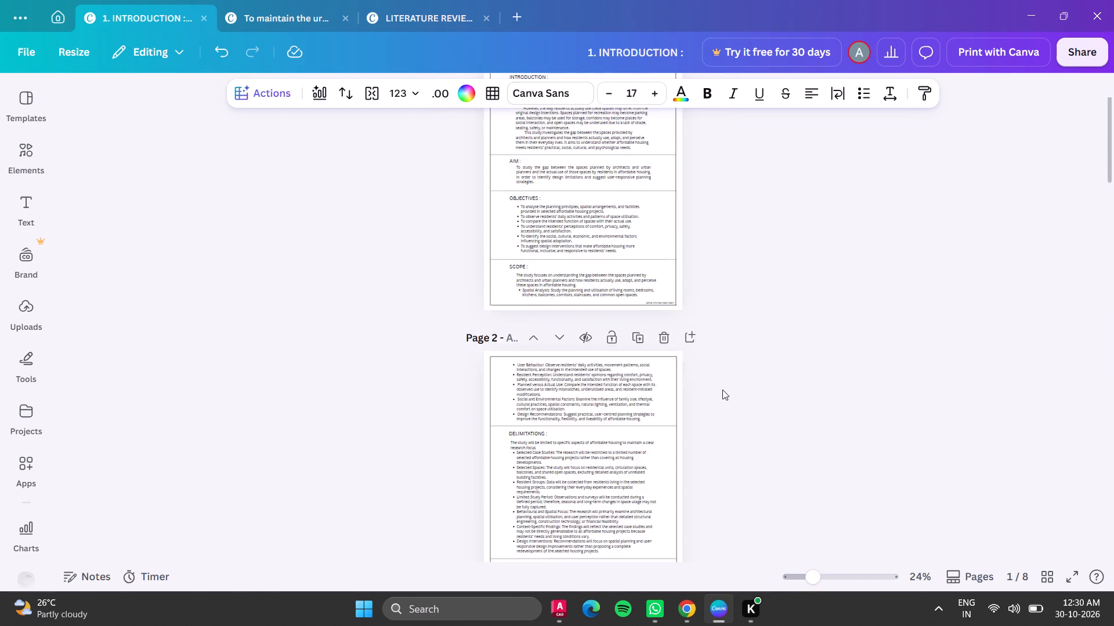
scroll(729, 380, down, 15)
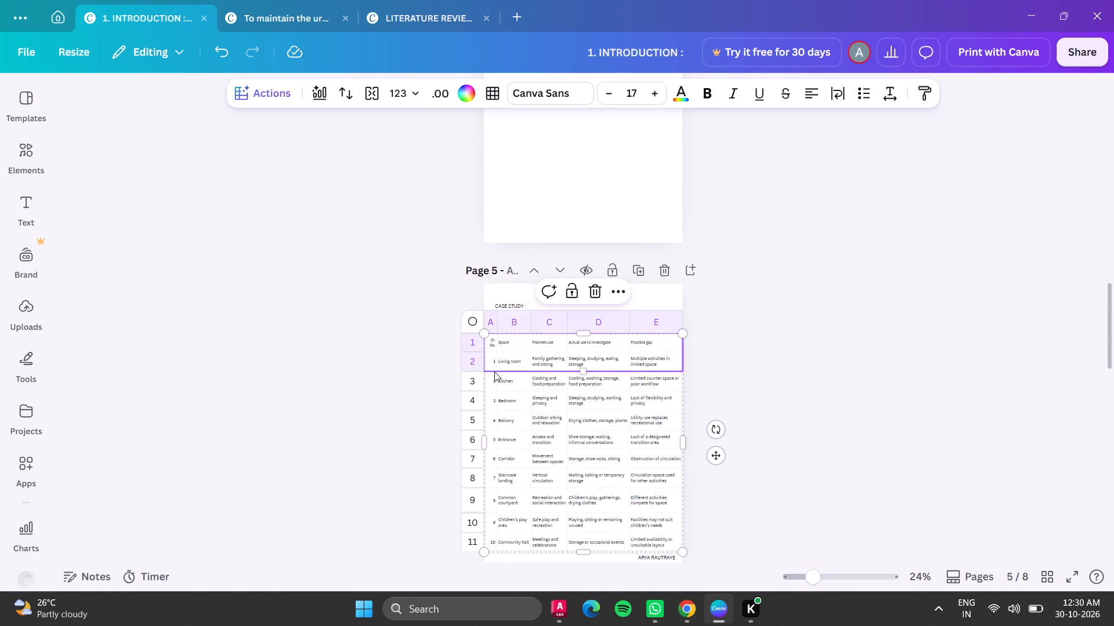
click(494, 341)
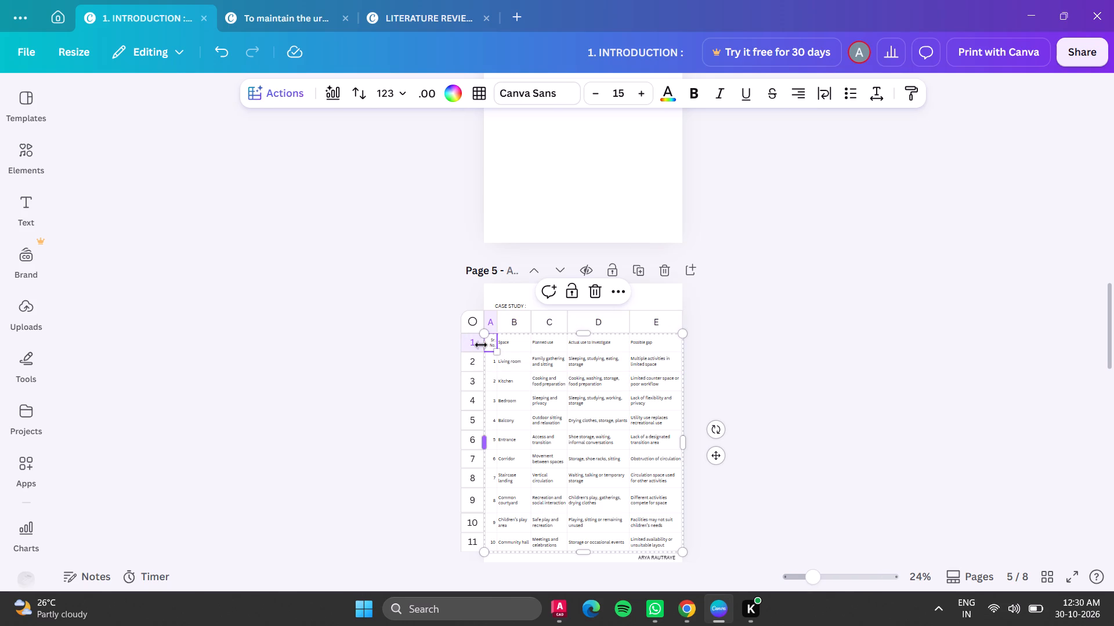
drag(481, 345, 482, 355)
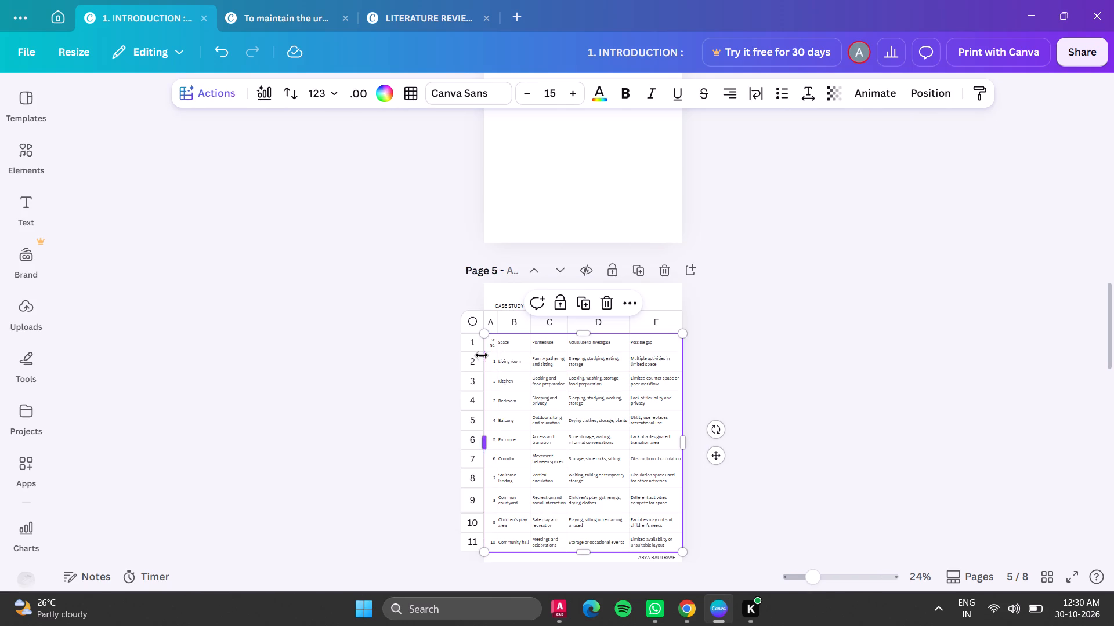
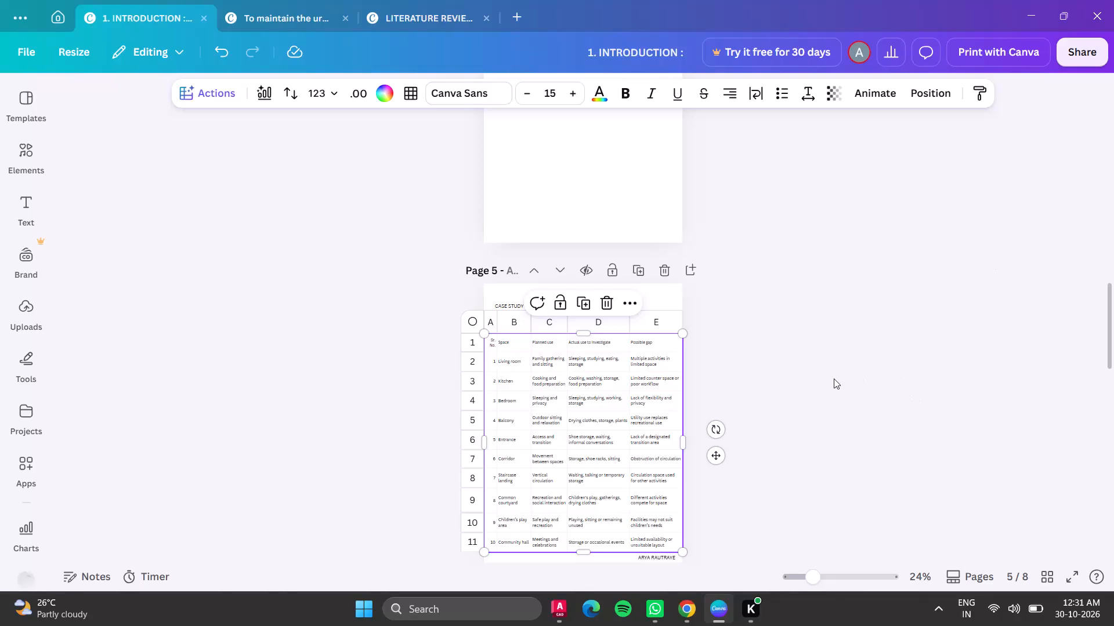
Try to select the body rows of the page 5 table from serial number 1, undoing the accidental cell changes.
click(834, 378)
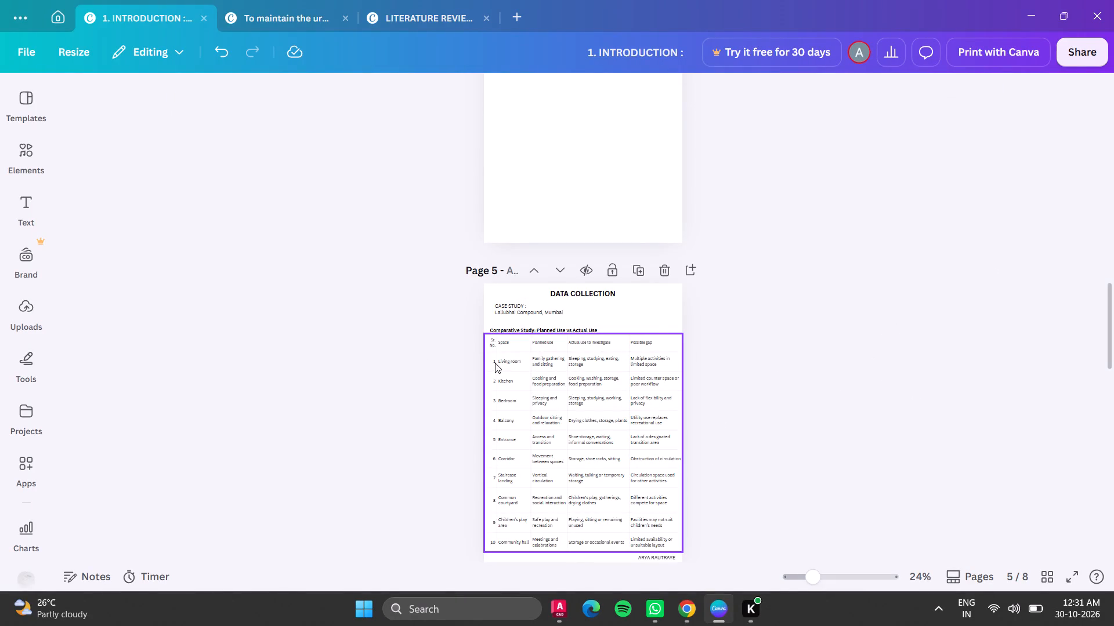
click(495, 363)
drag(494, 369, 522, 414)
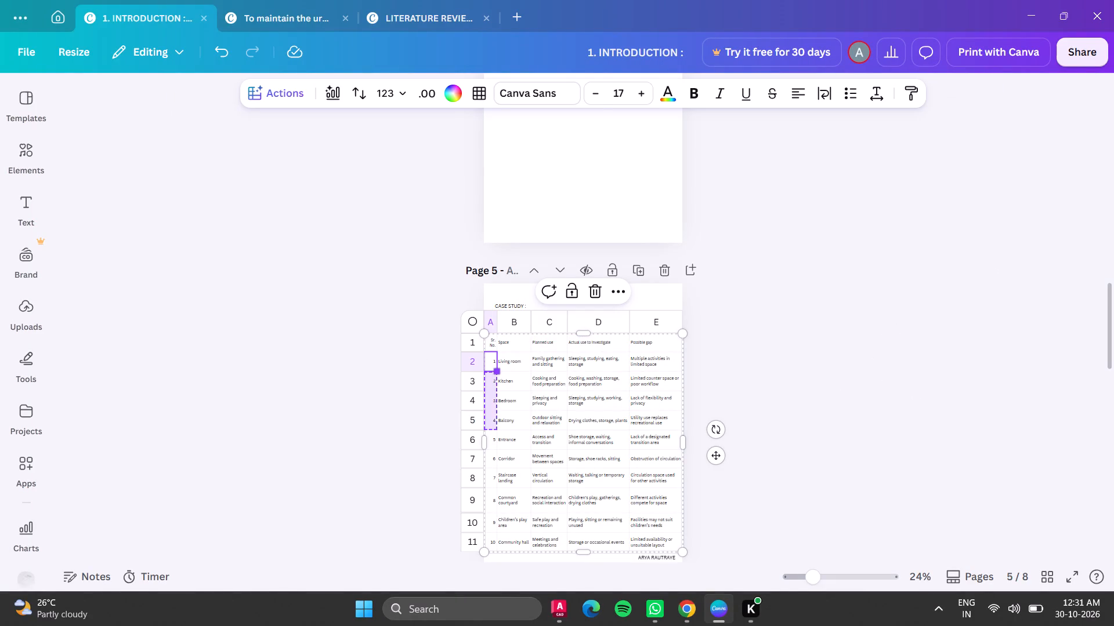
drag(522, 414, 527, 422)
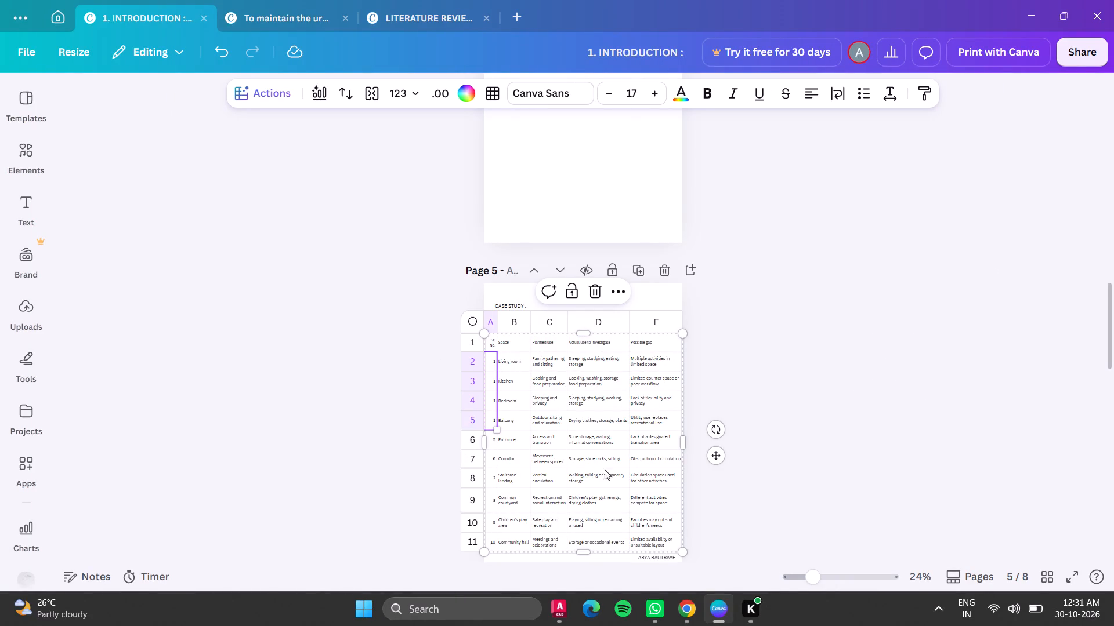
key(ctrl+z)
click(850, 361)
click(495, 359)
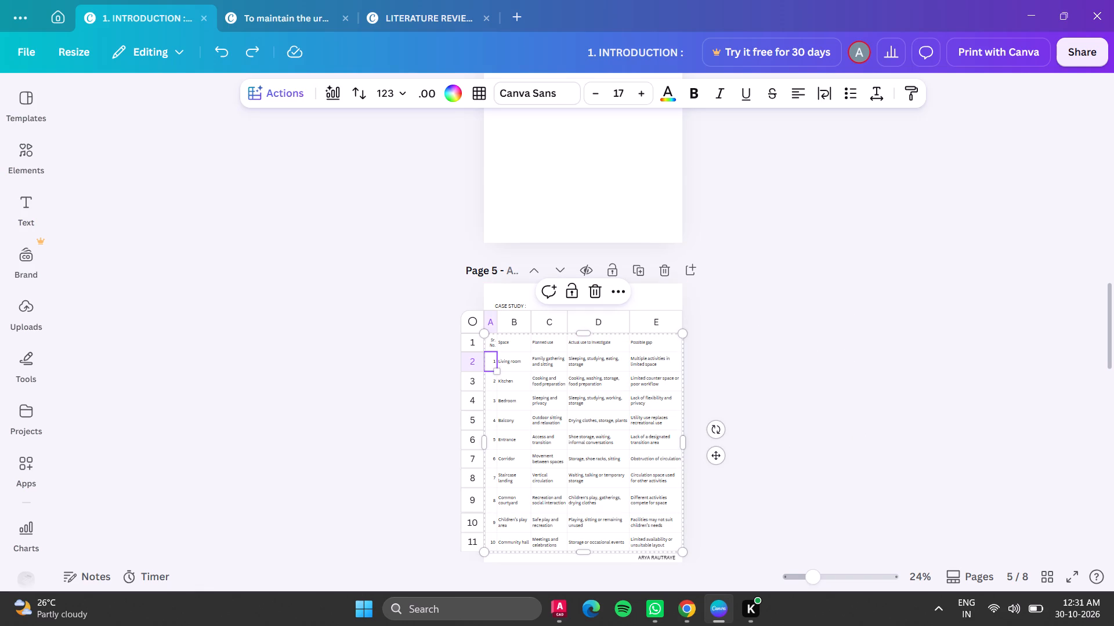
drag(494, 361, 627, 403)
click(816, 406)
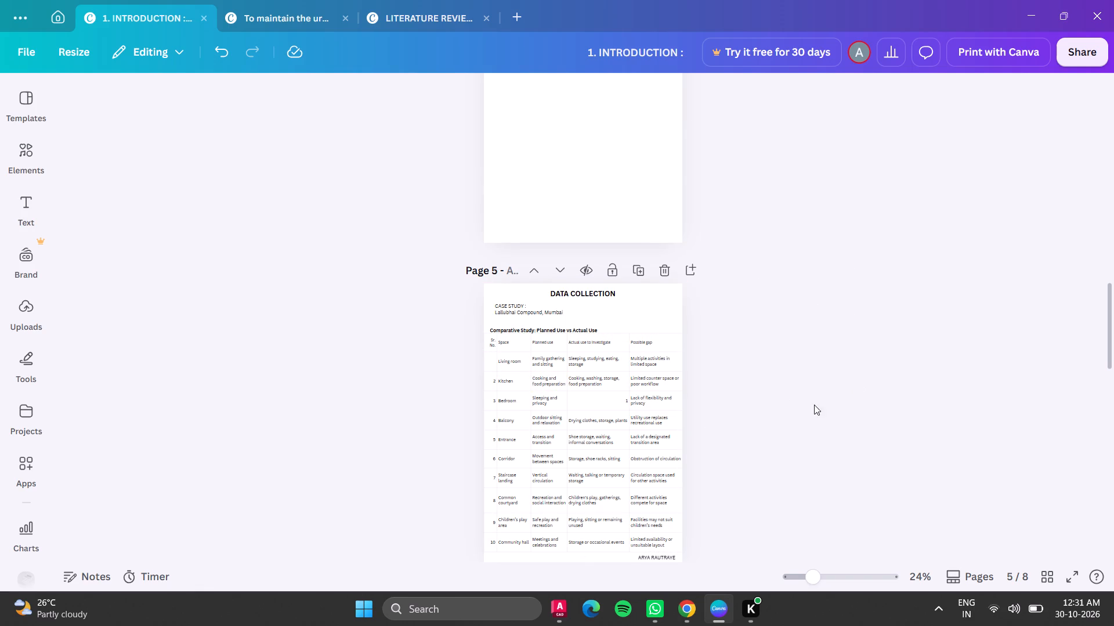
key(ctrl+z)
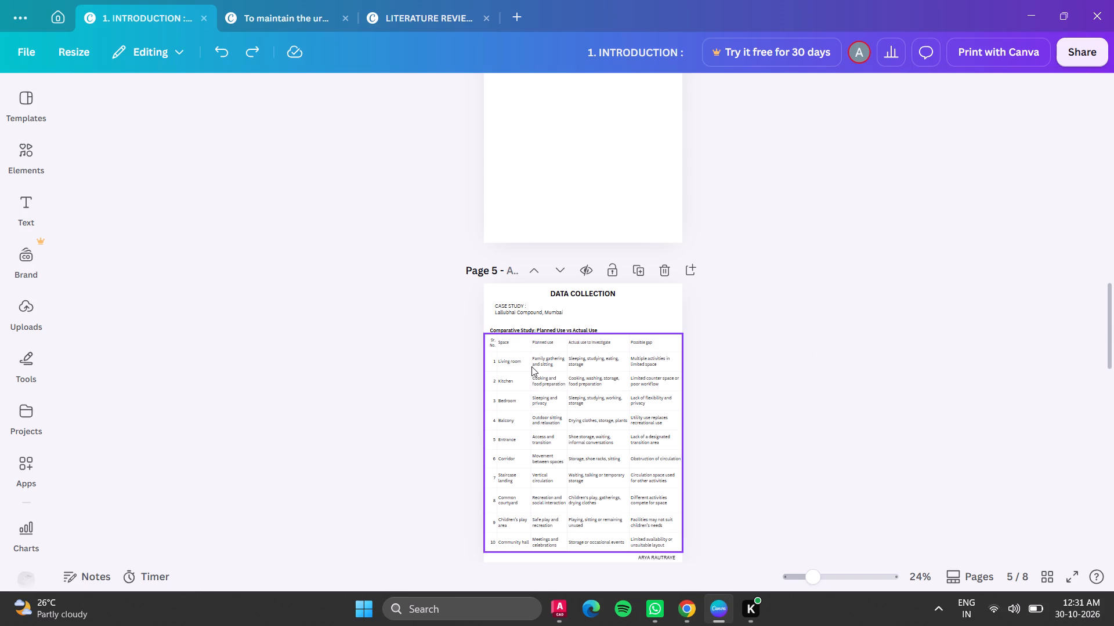
Select all cells of the page 5 data collection table and set their text size to 15.
click(826, 572)
scroll(774, 294, down, 3)
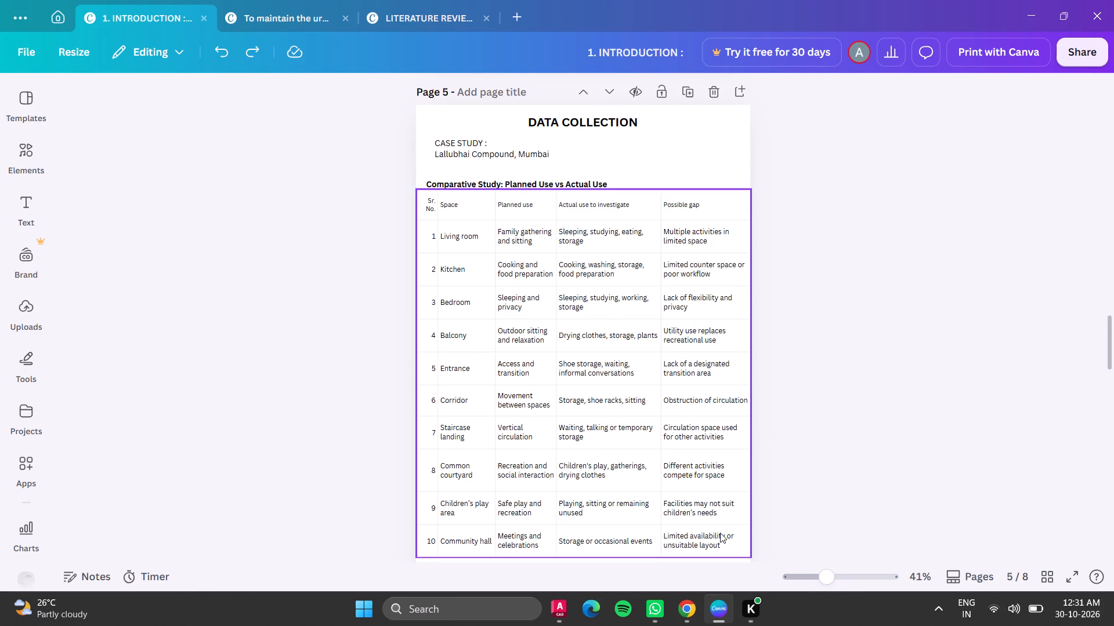
drag(718, 533, 442, 213)
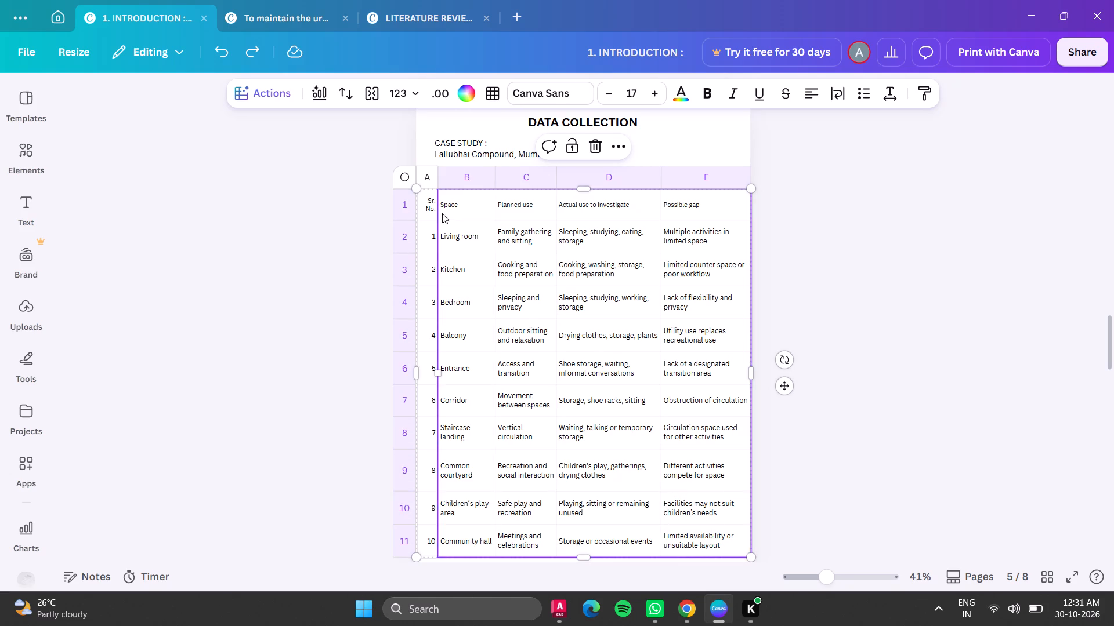
drag(442, 213, 434, 205)
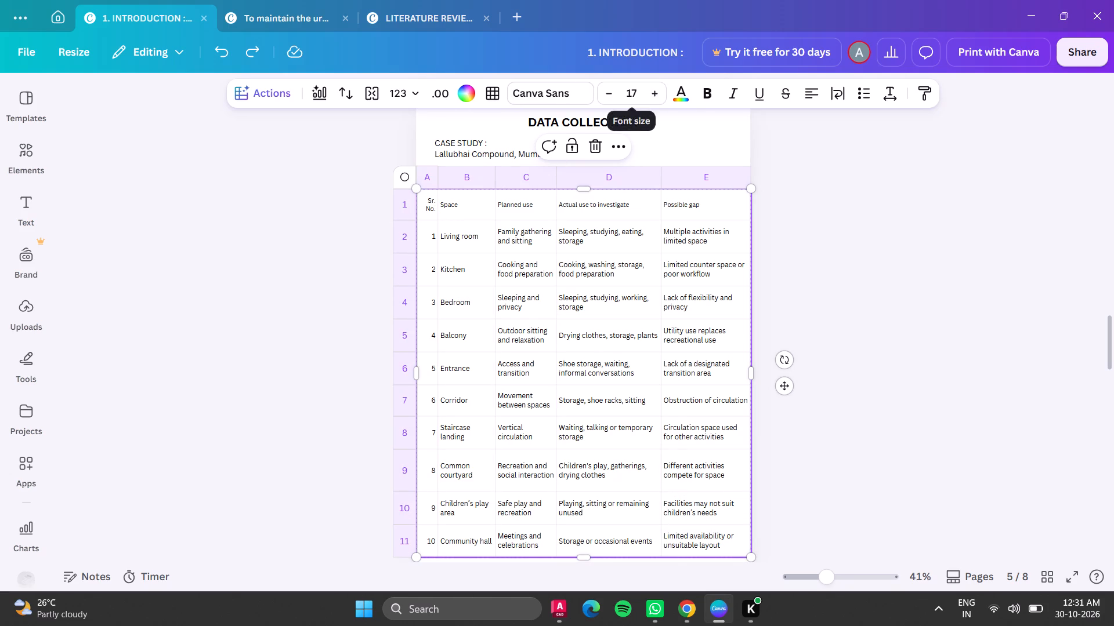
drag(632, 92, 635, 97)
text(15)
key(Return)
click(971, 350)
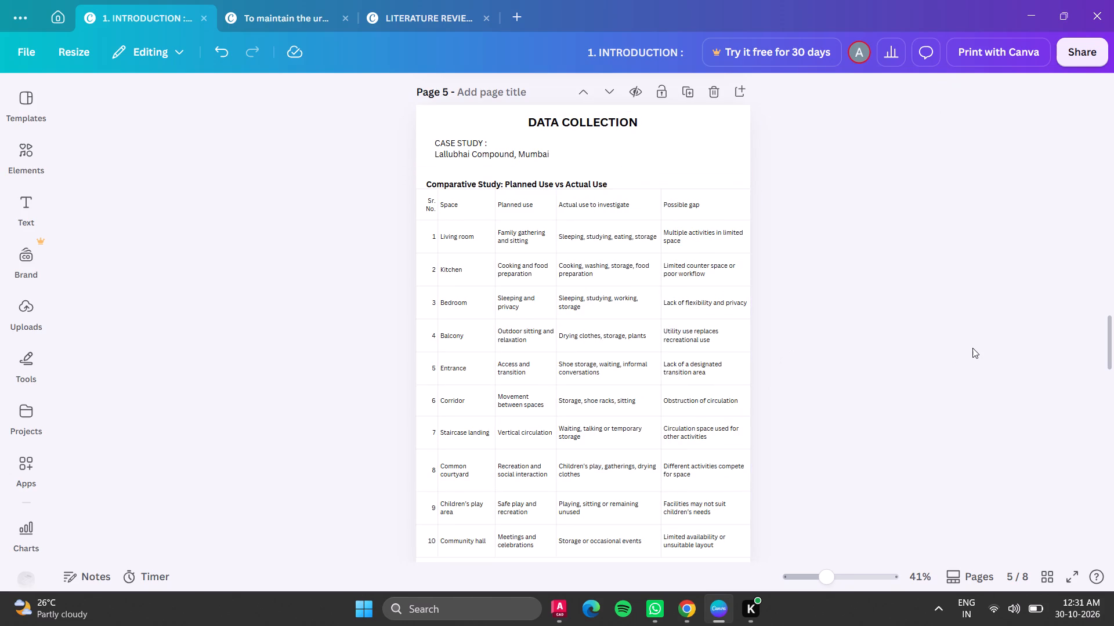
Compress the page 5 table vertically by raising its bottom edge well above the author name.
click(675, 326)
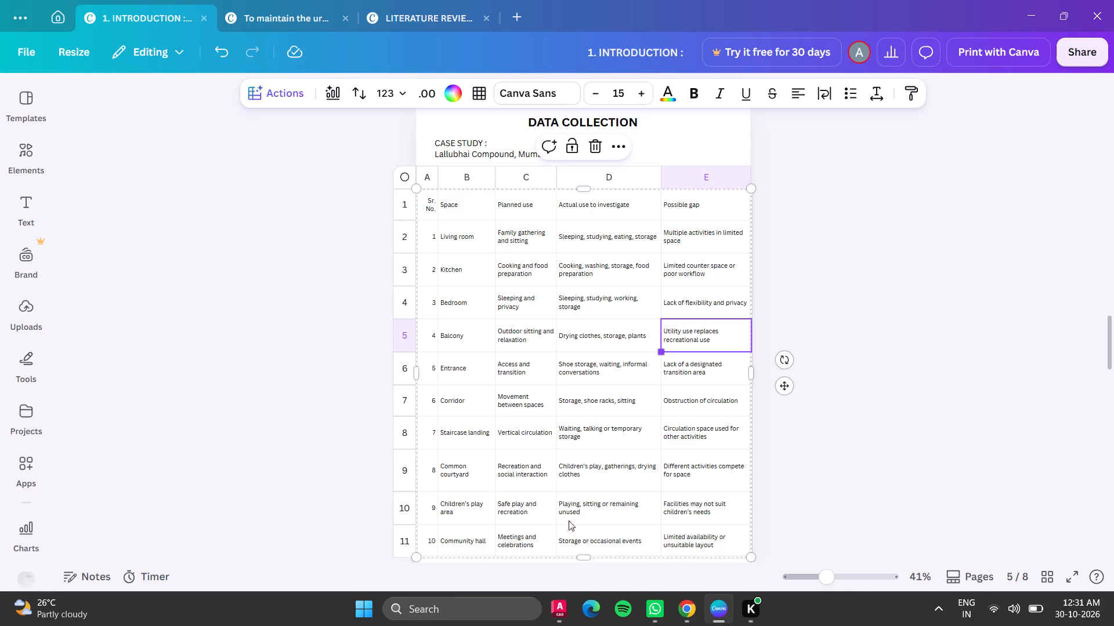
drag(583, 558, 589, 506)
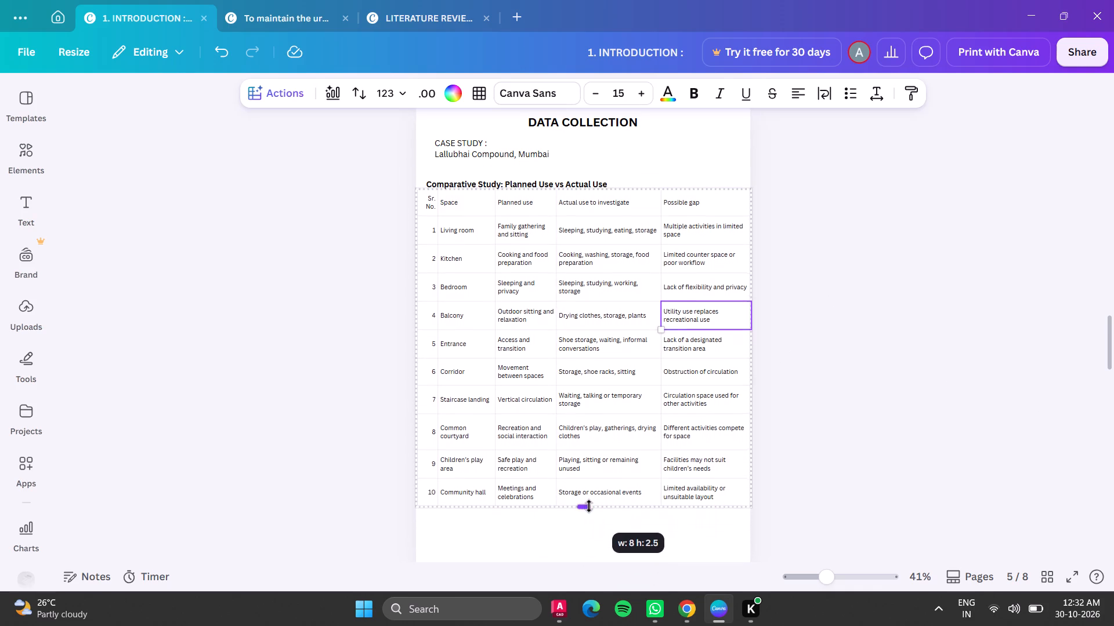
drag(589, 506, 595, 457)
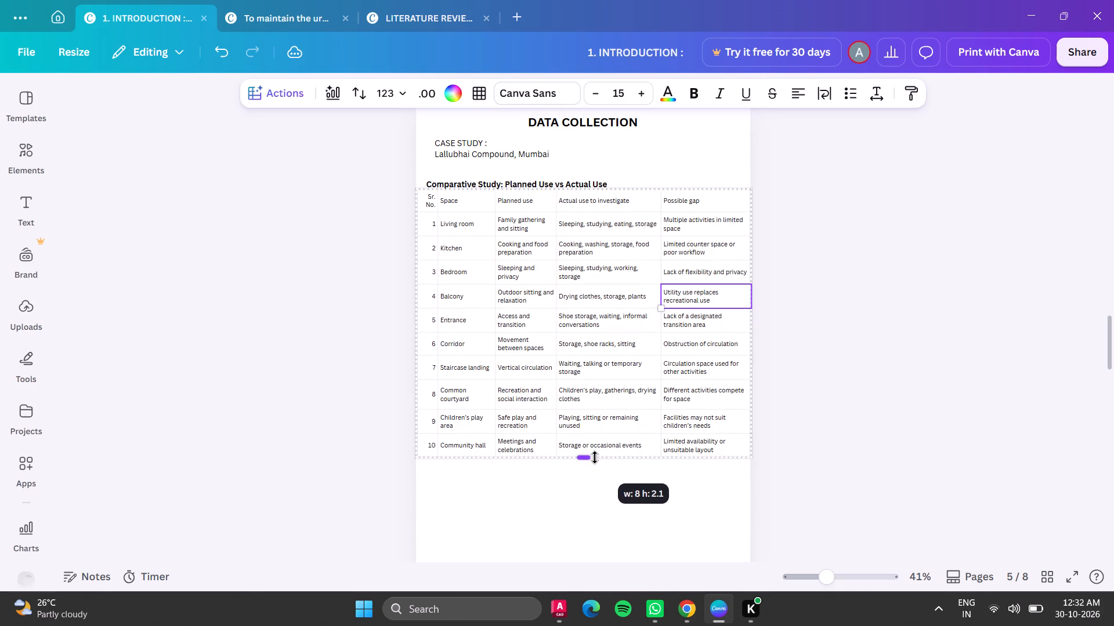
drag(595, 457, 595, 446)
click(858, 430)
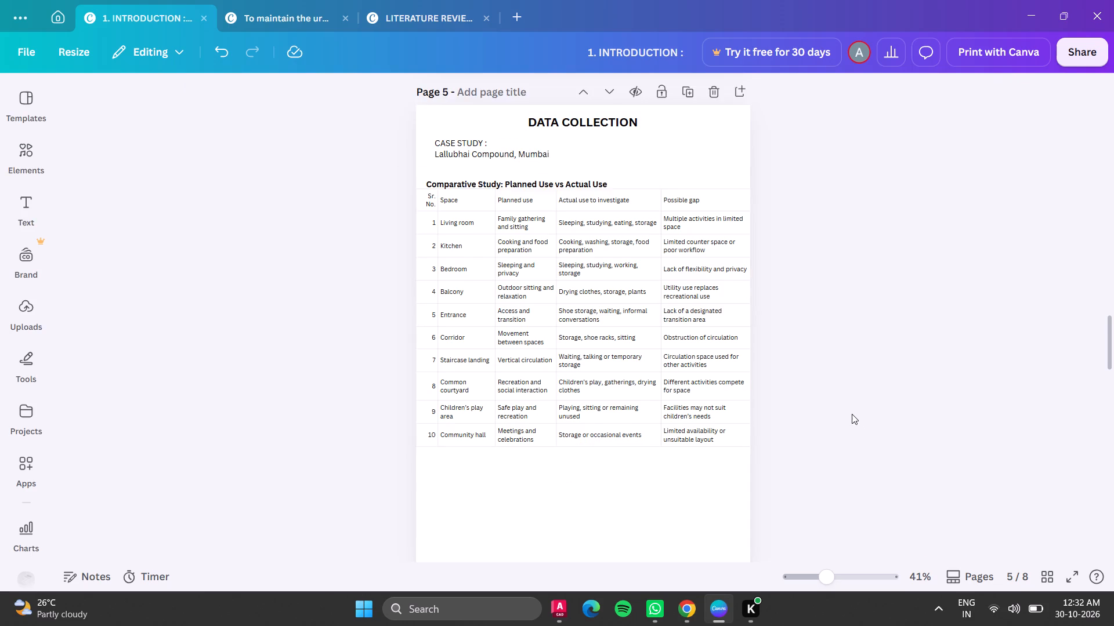
Make the rows of the page 6 table taller by extending its top edge upward and adjusting its bottom edge.
scroll(849, 414, down, 10)
click(650, 365)
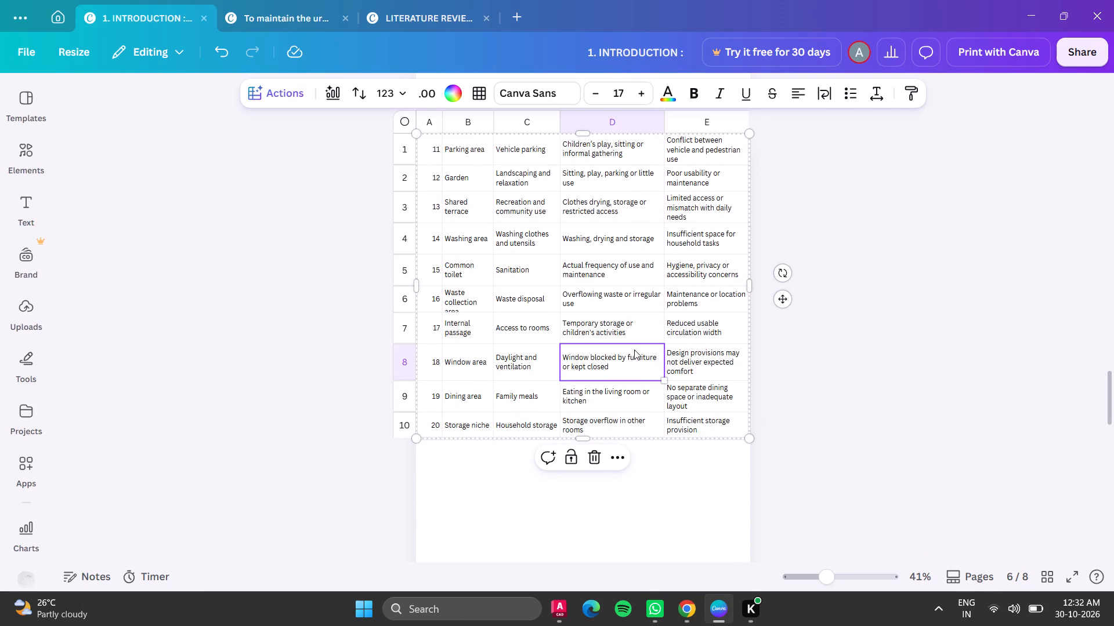
scroll(592, 260, up, 2)
drag(582, 322, 581, 240)
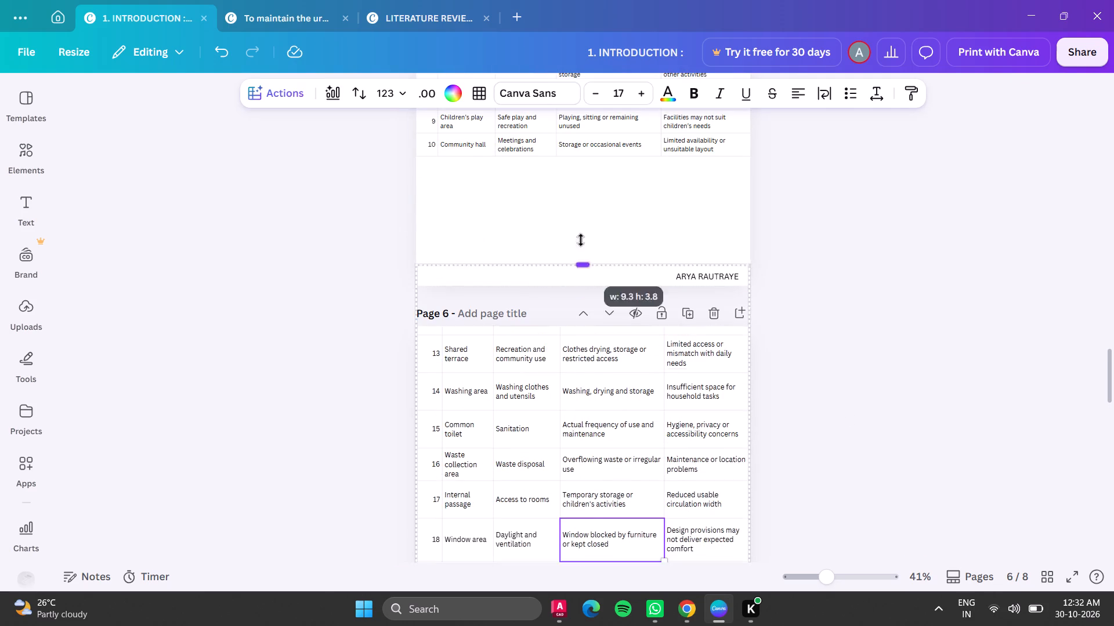
drag(581, 240, 573, 151)
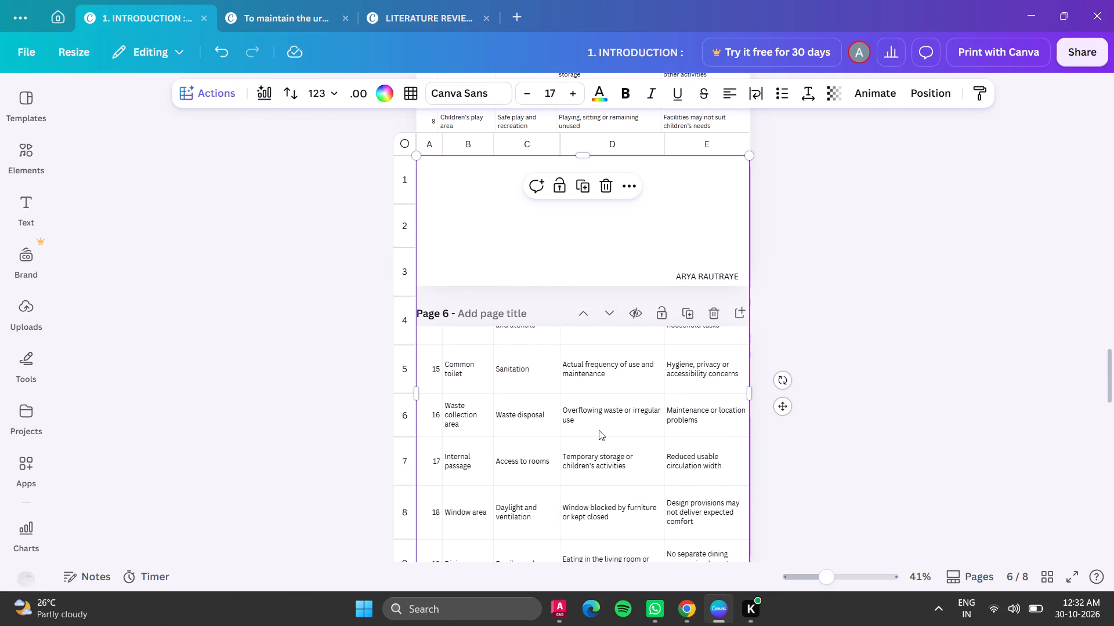
scroll(606, 494, down, 3)
drag(580, 344, 594, 185)
scroll(597, 258, up, 5)
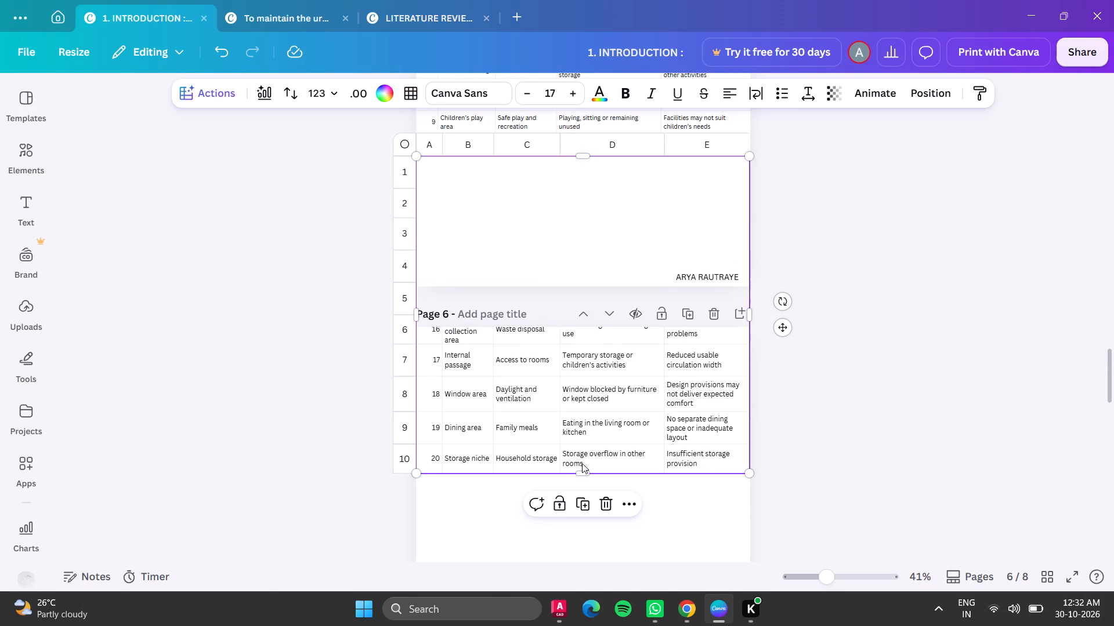
drag(583, 469, 584, 260)
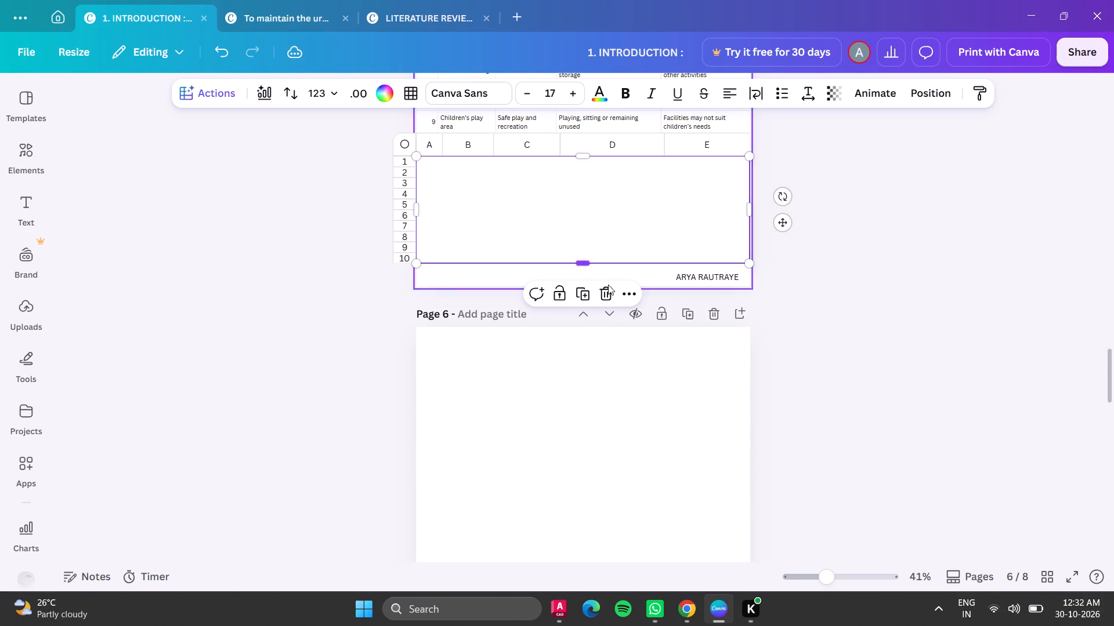
drag(585, 262, 587, 516)
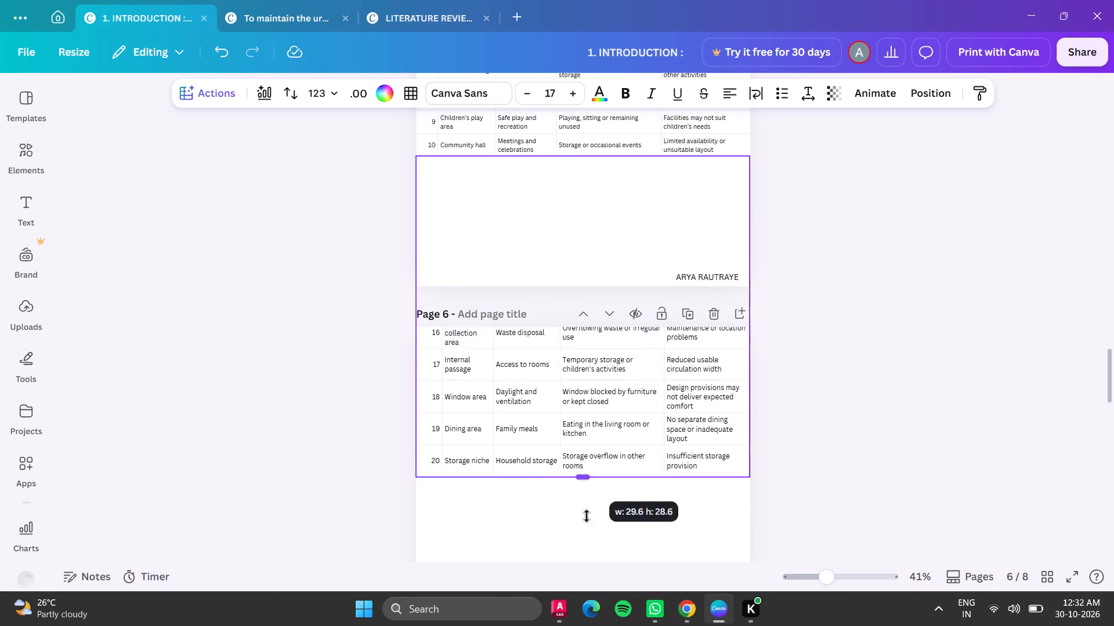
drag(587, 516, 587, 563)
Move the enlarged table down so its Parking area row starts near the top of page 6.
scroll(703, 414, down, 1)
drag(539, 281, 554, 523)
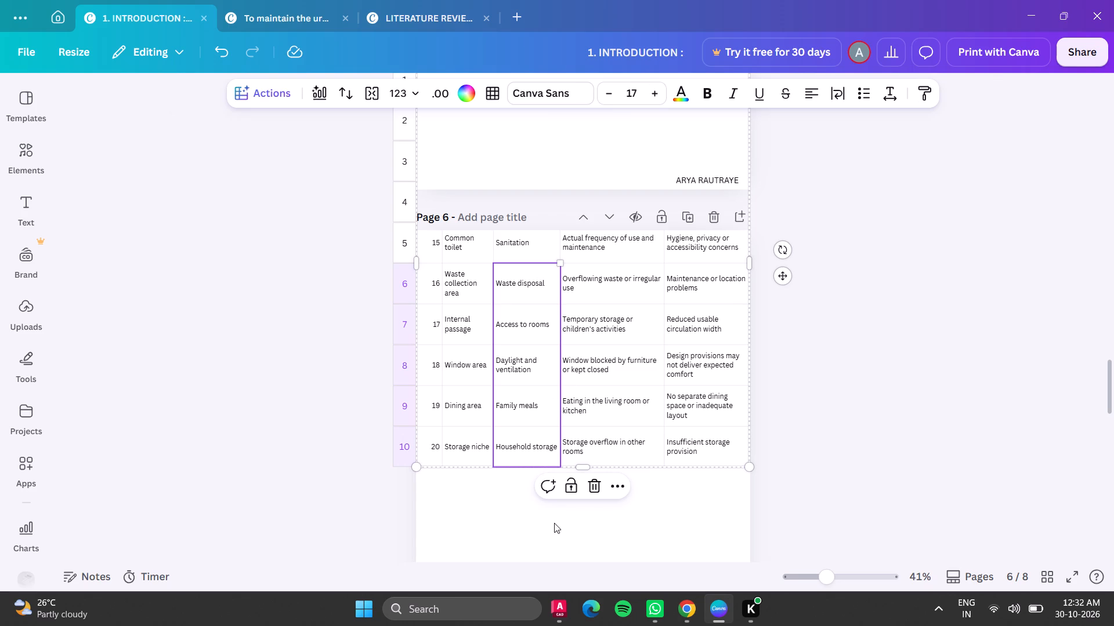
drag(554, 523, 554, 521)
click(862, 383)
click(555, 417)
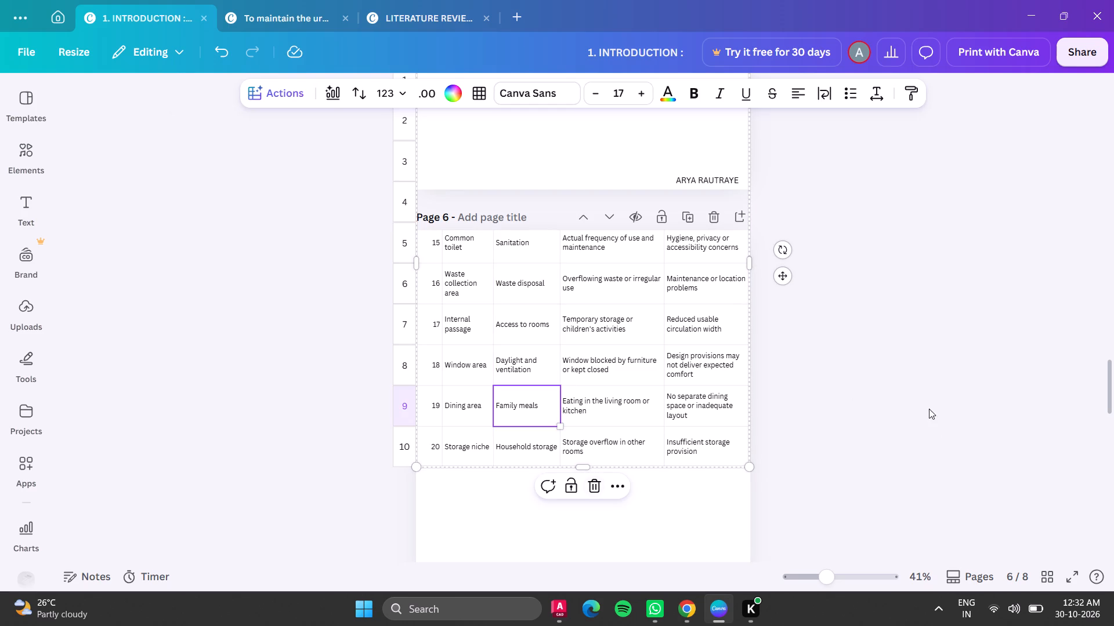
drag(787, 270, 782, 464)
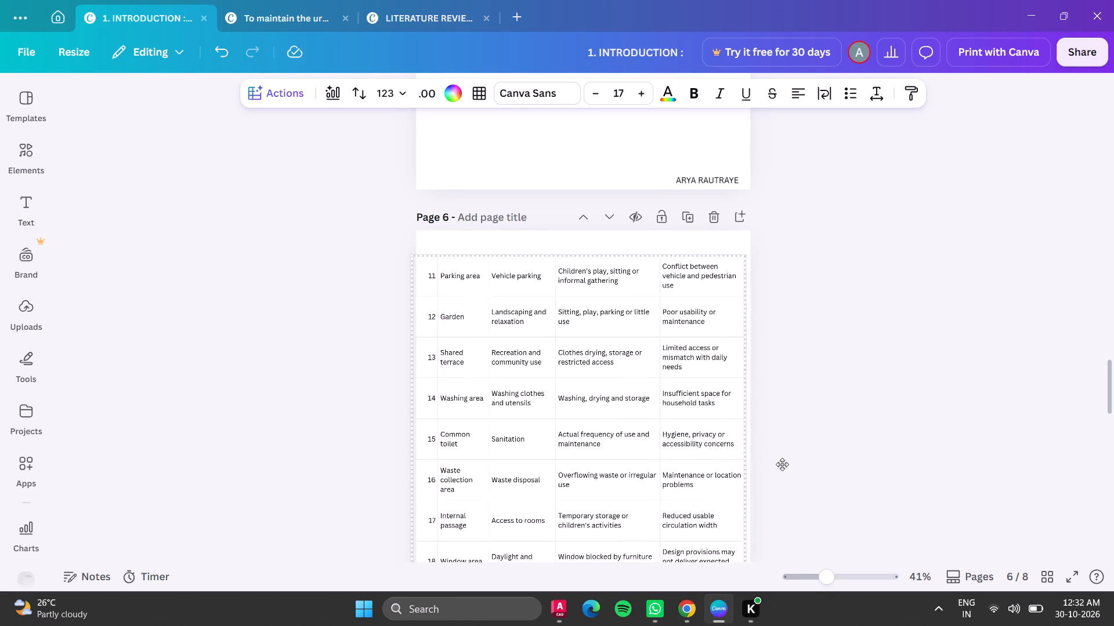
drag(782, 464, 787, 457)
click(836, 427)
Resize the page 5 table vertically so its Community hall row ends just above the author name.
scroll(831, 396, up, 5)
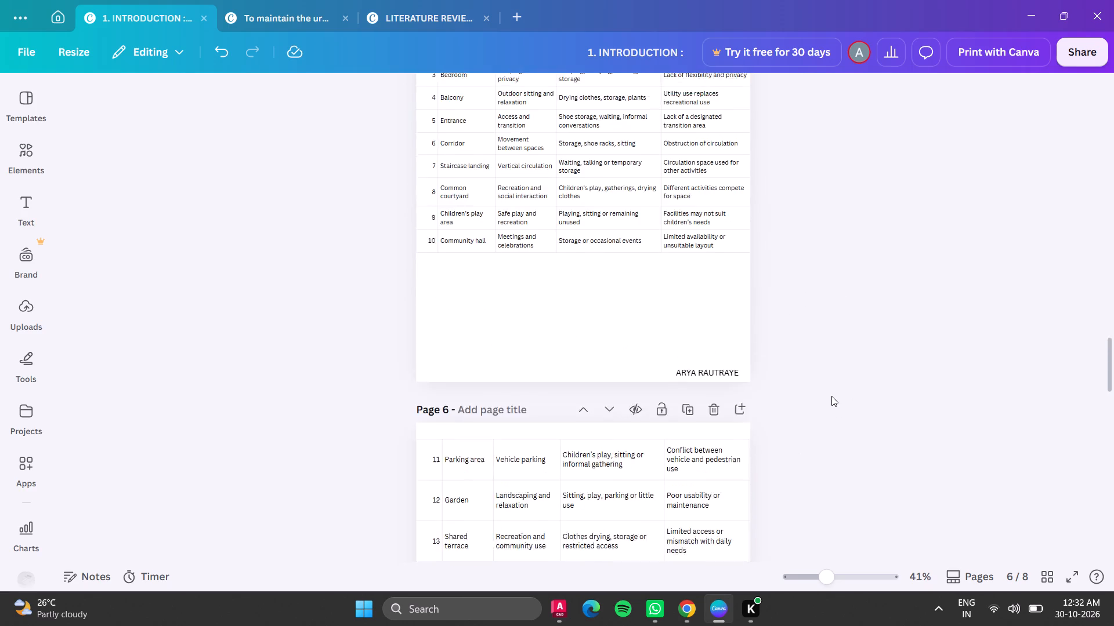
scroll(831, 396, up, 2)
click(620, 330)
drag(578, 397, 583, 494)
click(910, 425)
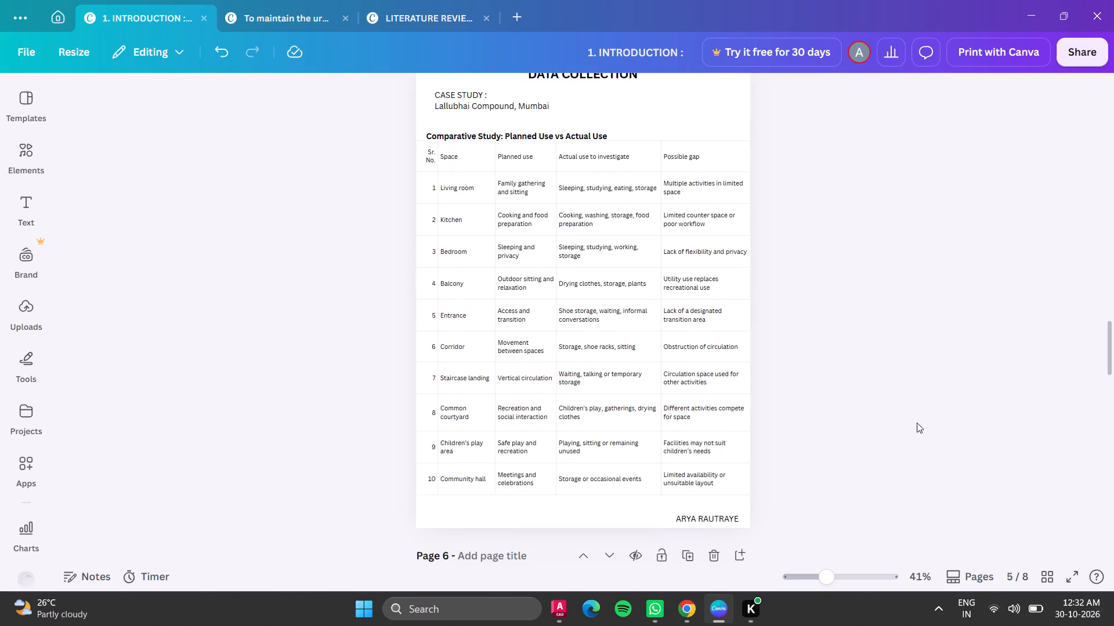
Shift the page 6 table upward so its Parking area row begins at the page's top edge.
scroll(898, 414, down, 11)
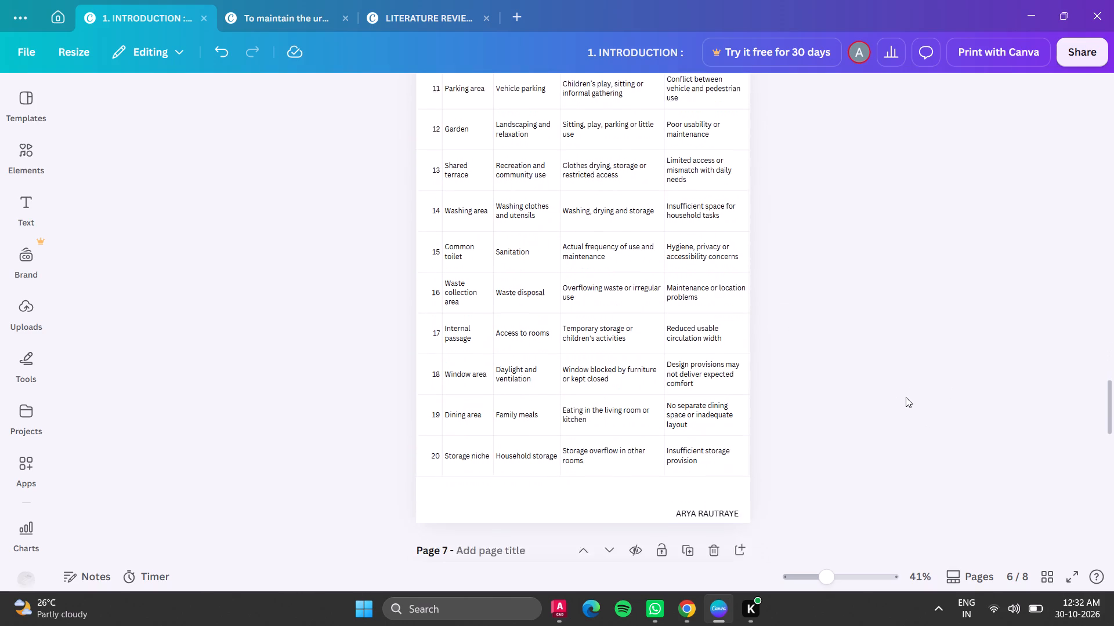
scroll(816, 394, up, 4)
click(542, 385)
scroll(578, 373, down, 4)
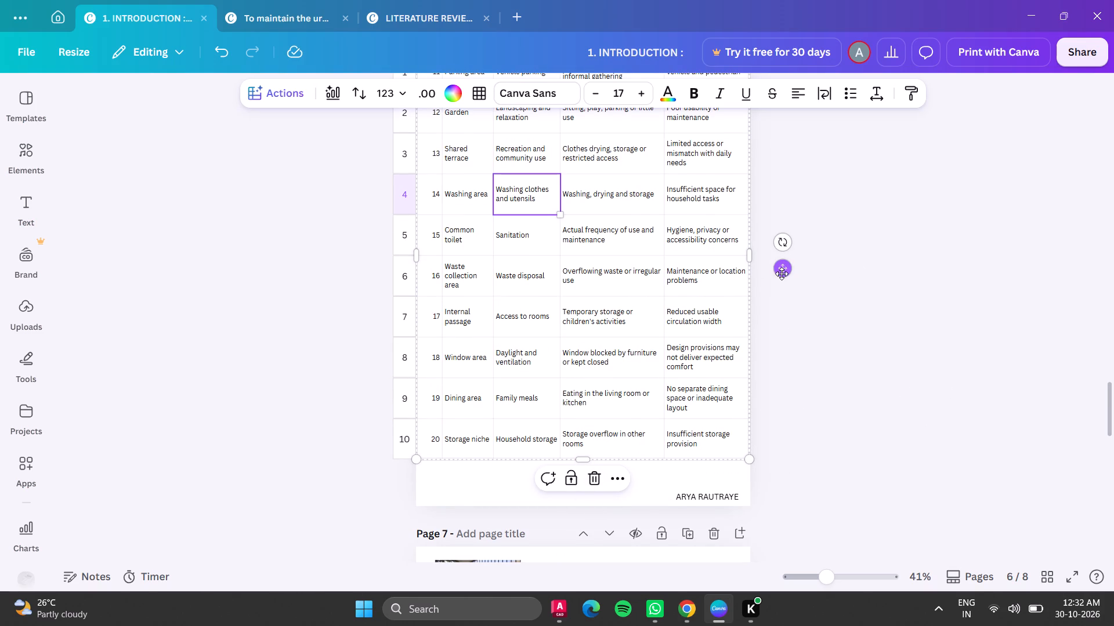
drag(782, 274, 782, 261)
scroll(818, 270, up, 3)
click(818, 268)
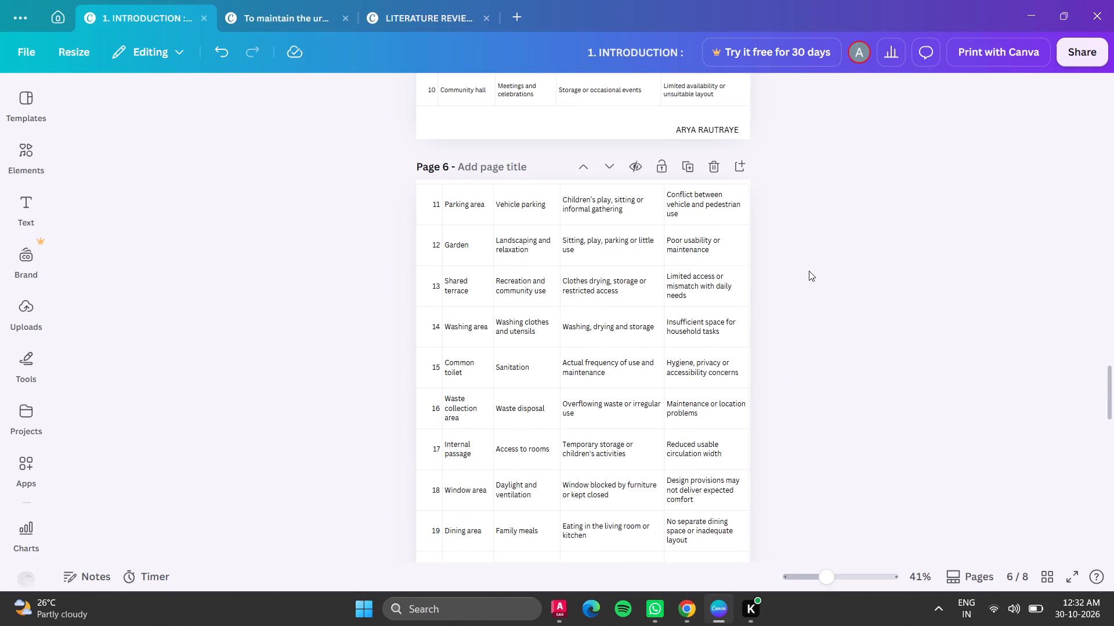
click(724, 384)
drag(776, 400, 776, 394)
click(1004, 346)
Stretch the page 6 table's bottom edge slightly downward, keeping it above the author name.
scroll(838, 328, down, 3)
click(613, 428)
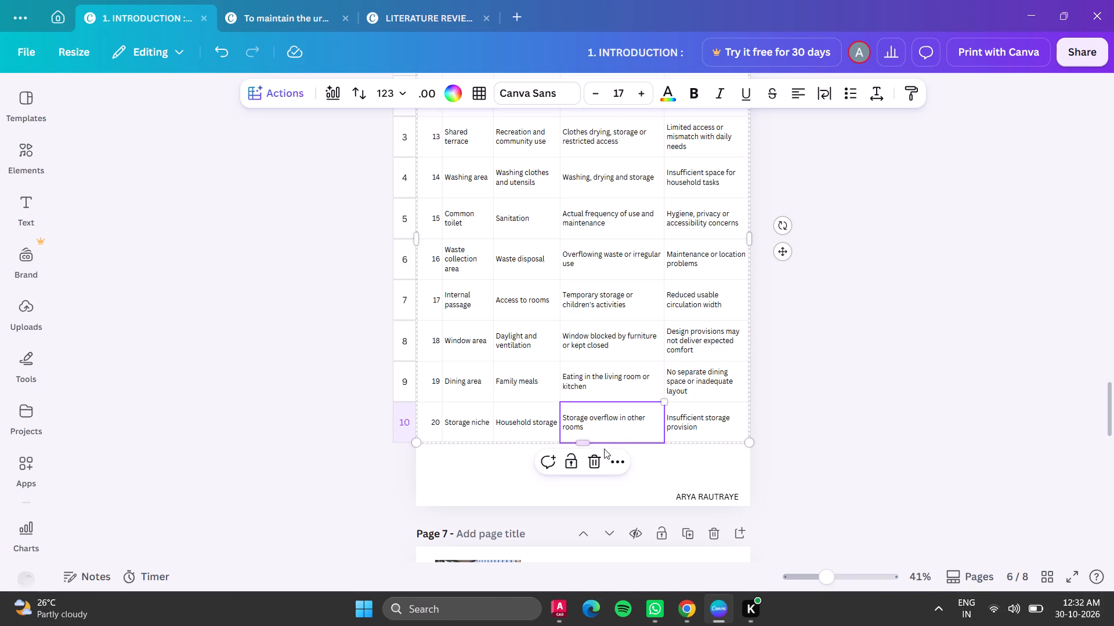
drag(589, 441, 589, 450)
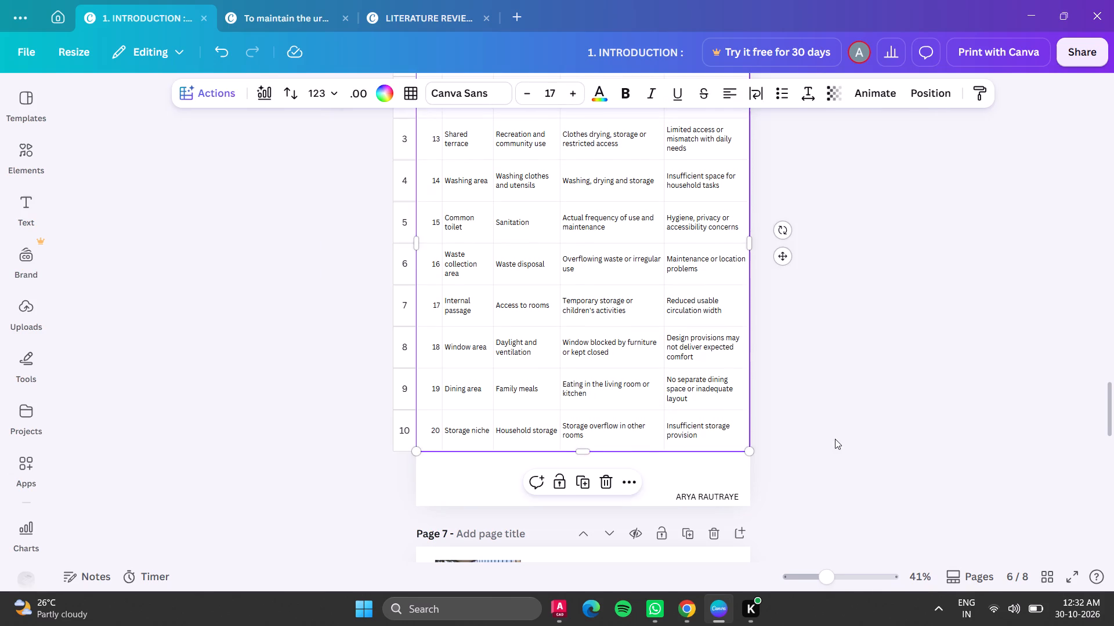
click(907, 432)
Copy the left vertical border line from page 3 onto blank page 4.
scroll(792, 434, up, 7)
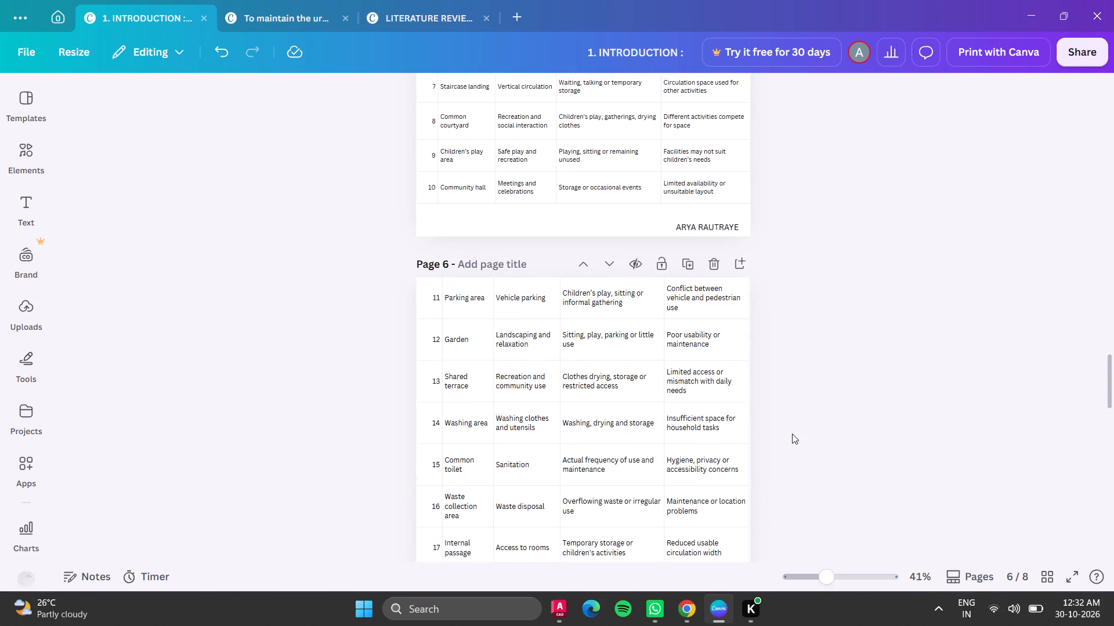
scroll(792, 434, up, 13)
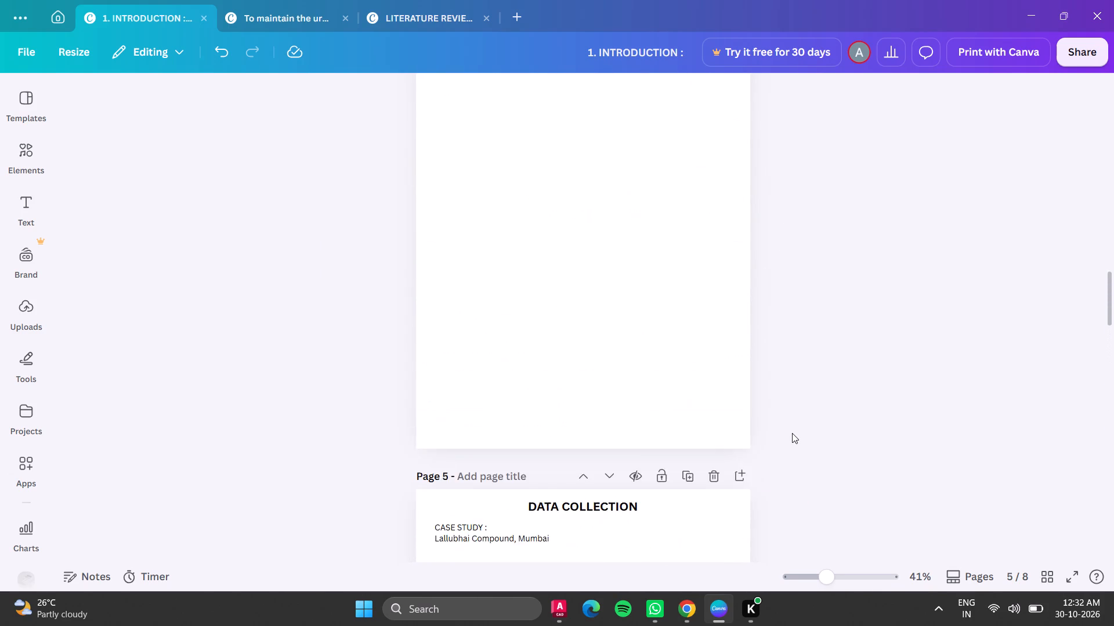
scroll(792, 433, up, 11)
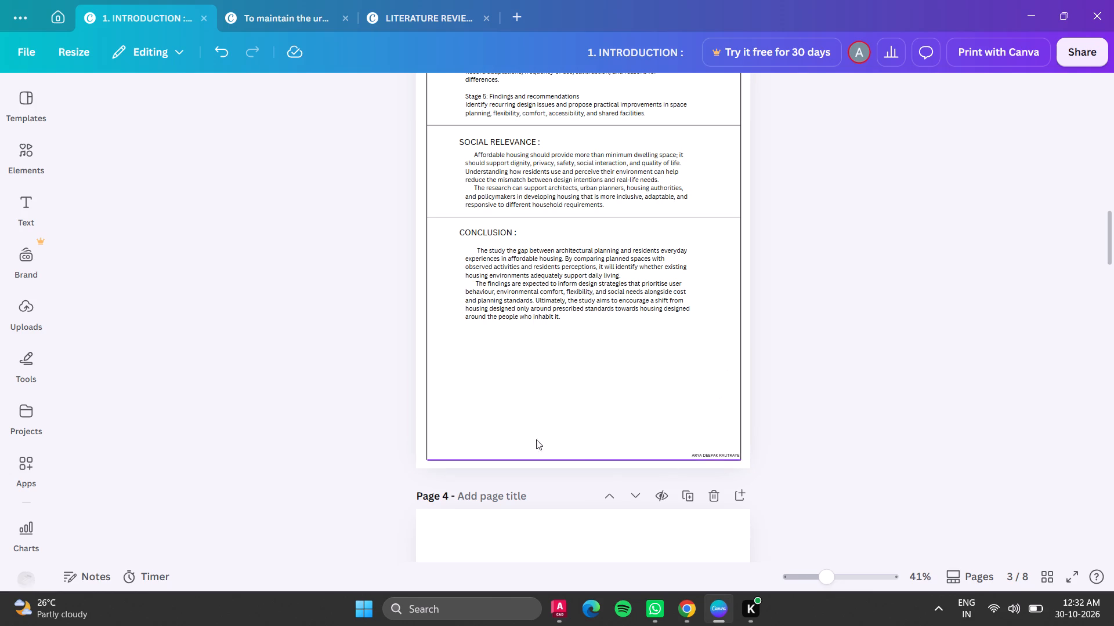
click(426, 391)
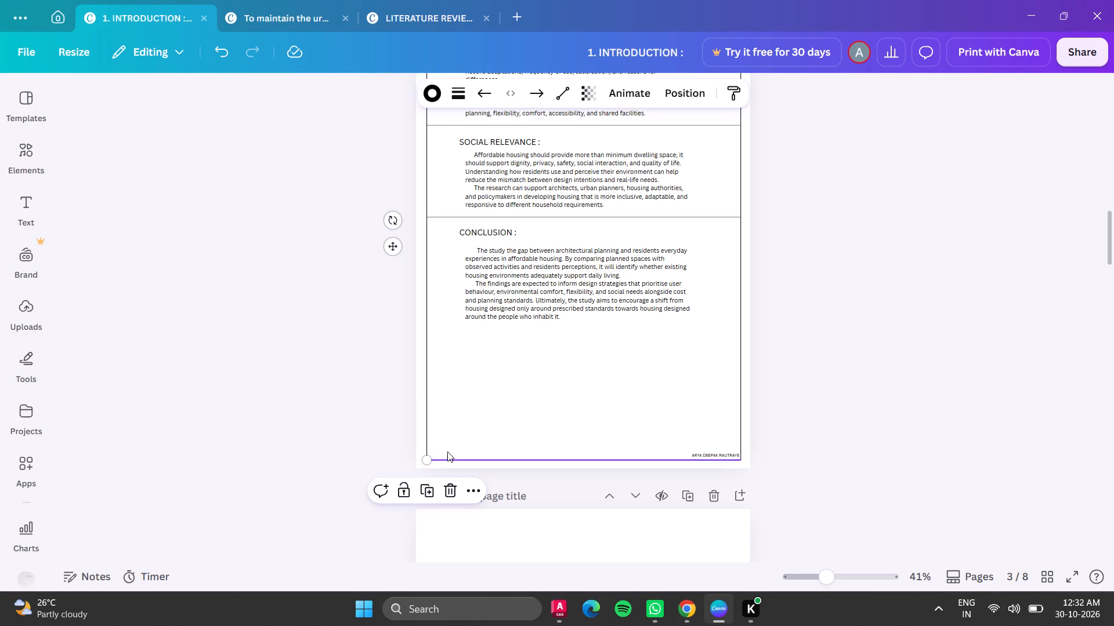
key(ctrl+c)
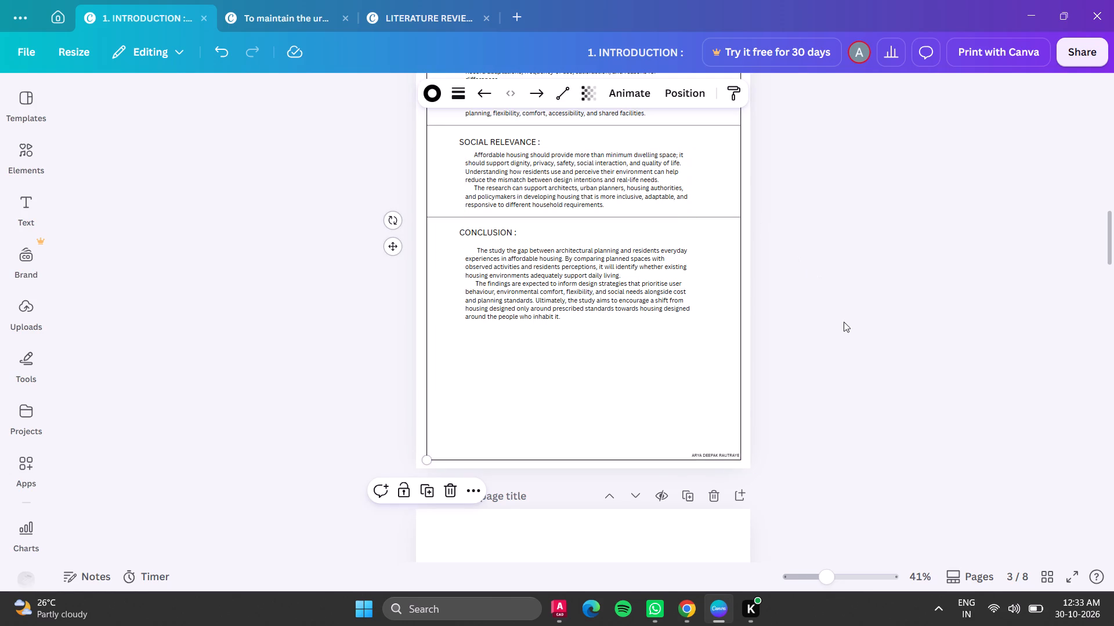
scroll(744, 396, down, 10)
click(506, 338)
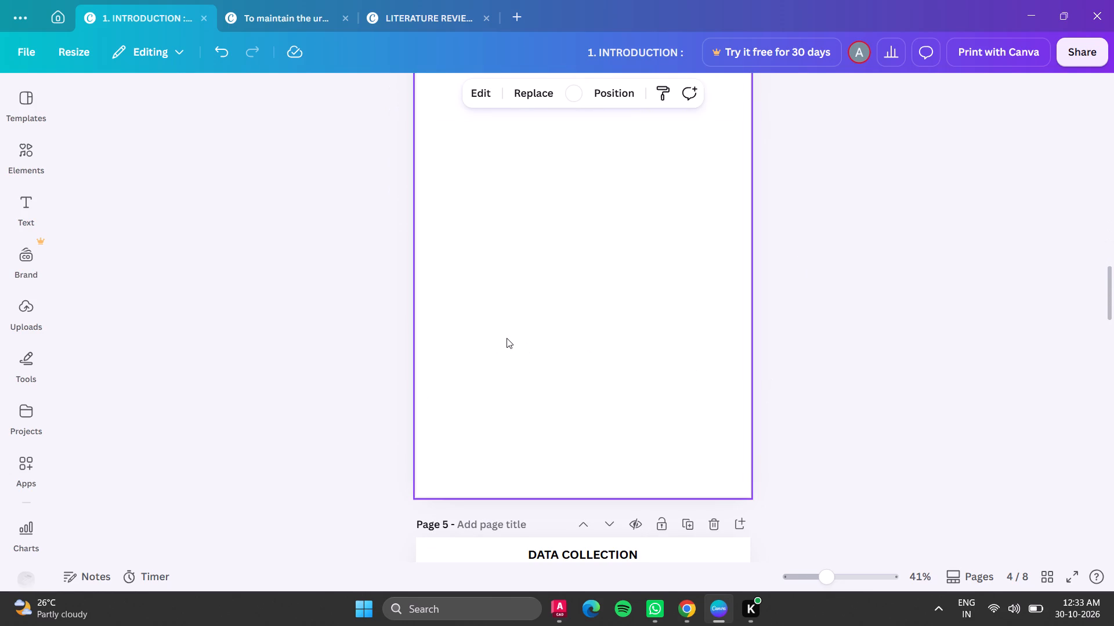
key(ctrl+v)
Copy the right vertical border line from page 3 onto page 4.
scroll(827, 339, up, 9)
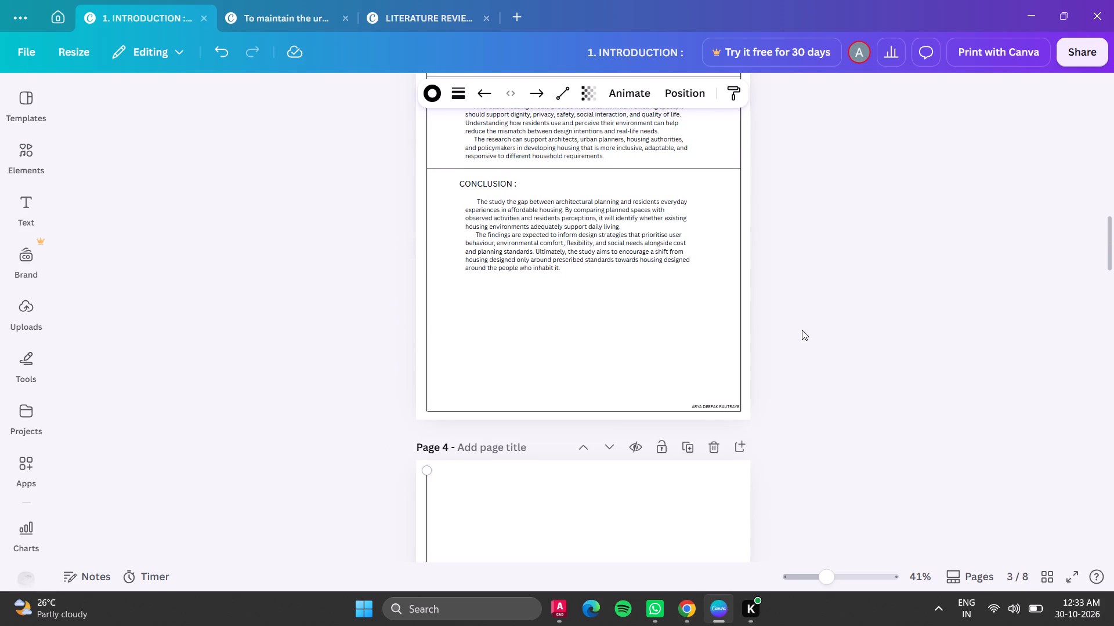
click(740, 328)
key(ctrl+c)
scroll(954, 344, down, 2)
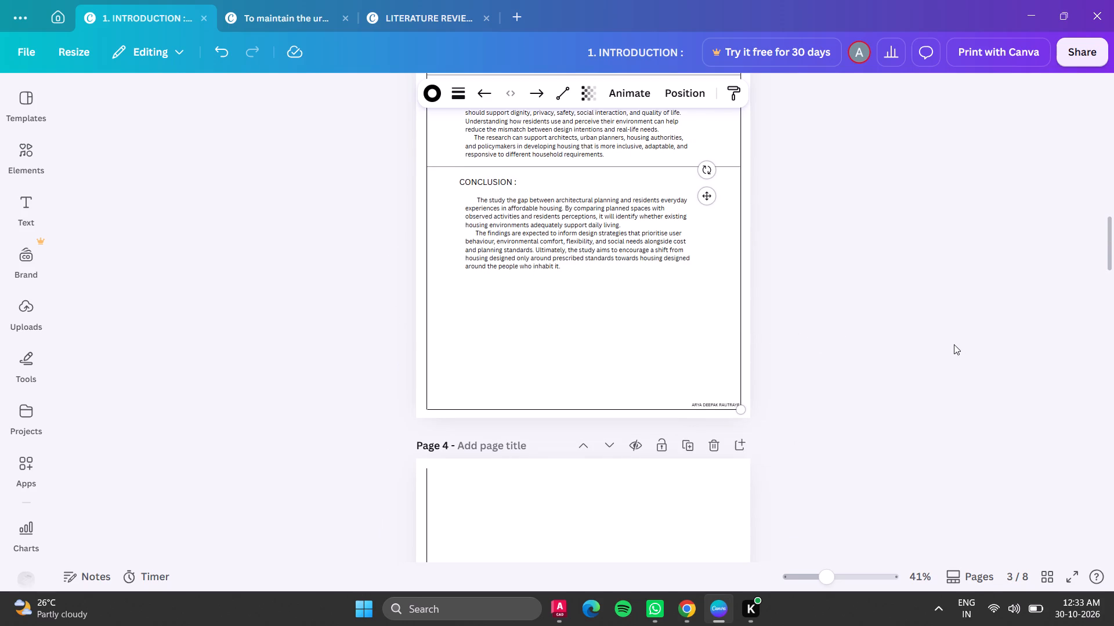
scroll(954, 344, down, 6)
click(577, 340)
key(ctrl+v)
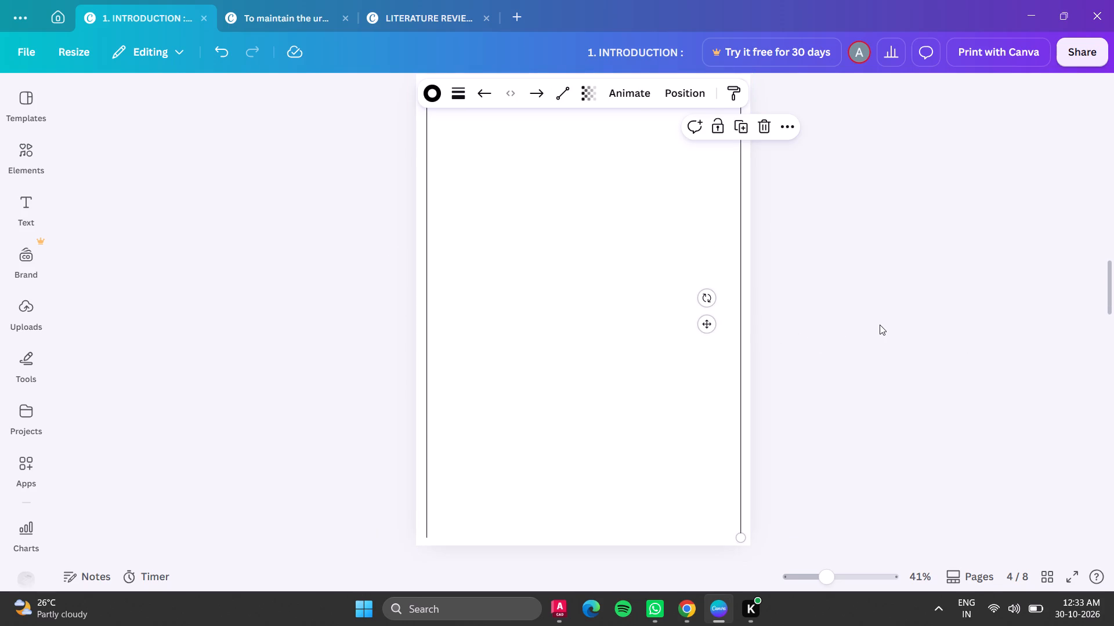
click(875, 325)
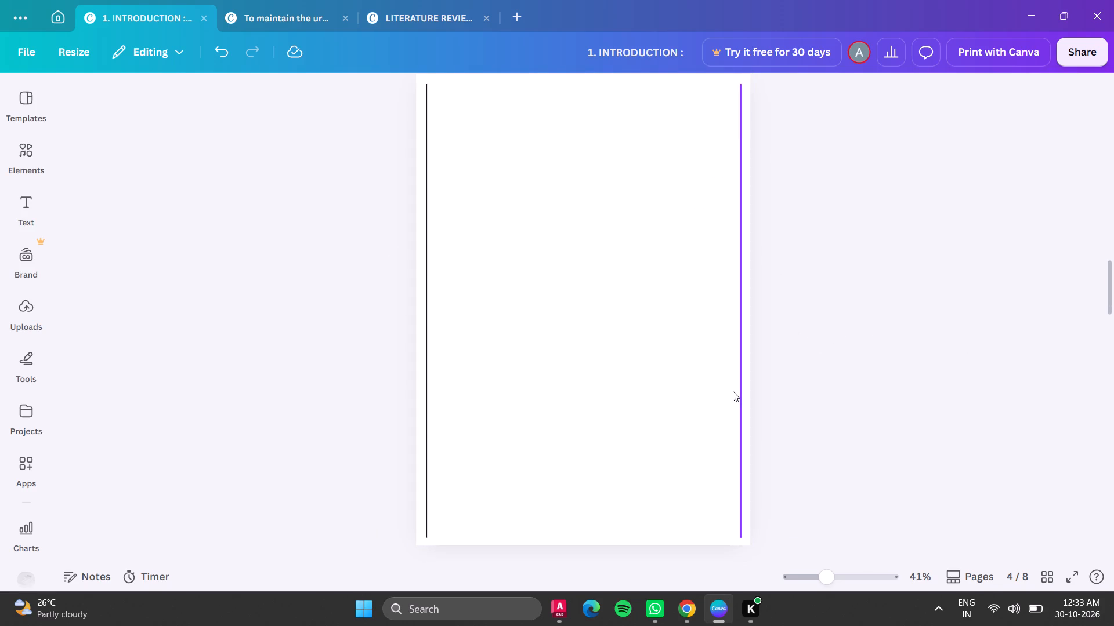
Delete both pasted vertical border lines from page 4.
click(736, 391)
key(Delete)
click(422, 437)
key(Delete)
Review the layout of the data collection pages 5 to 7, comparing their table headings, table widths and page margins.
scroll(801, 369, down, 6)
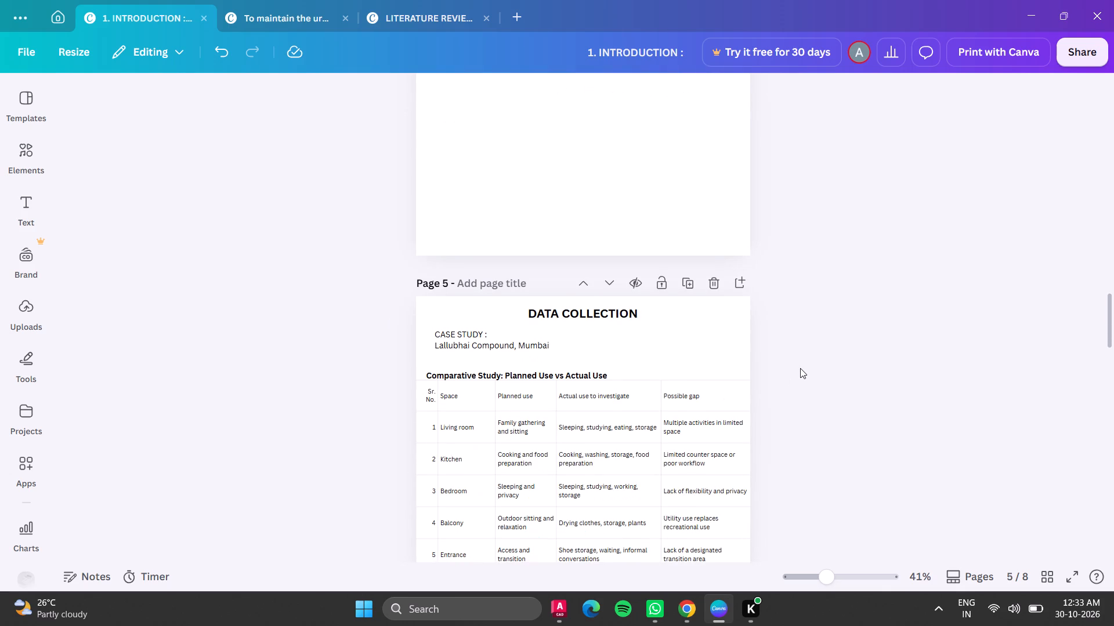
scroll(486, 365, down, 2)
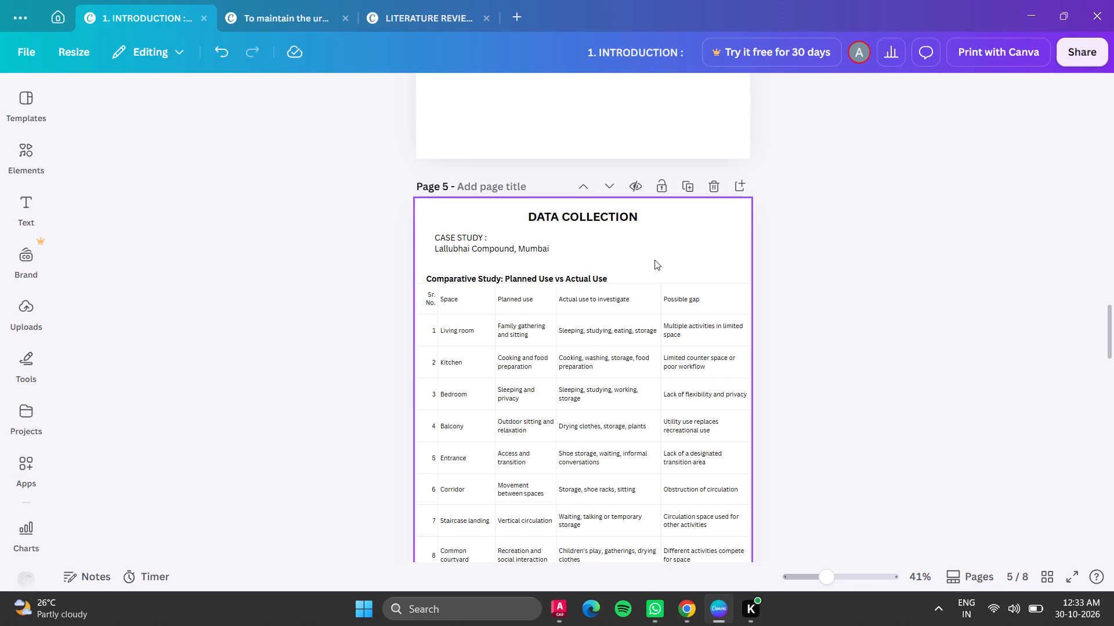
click(875, 272)
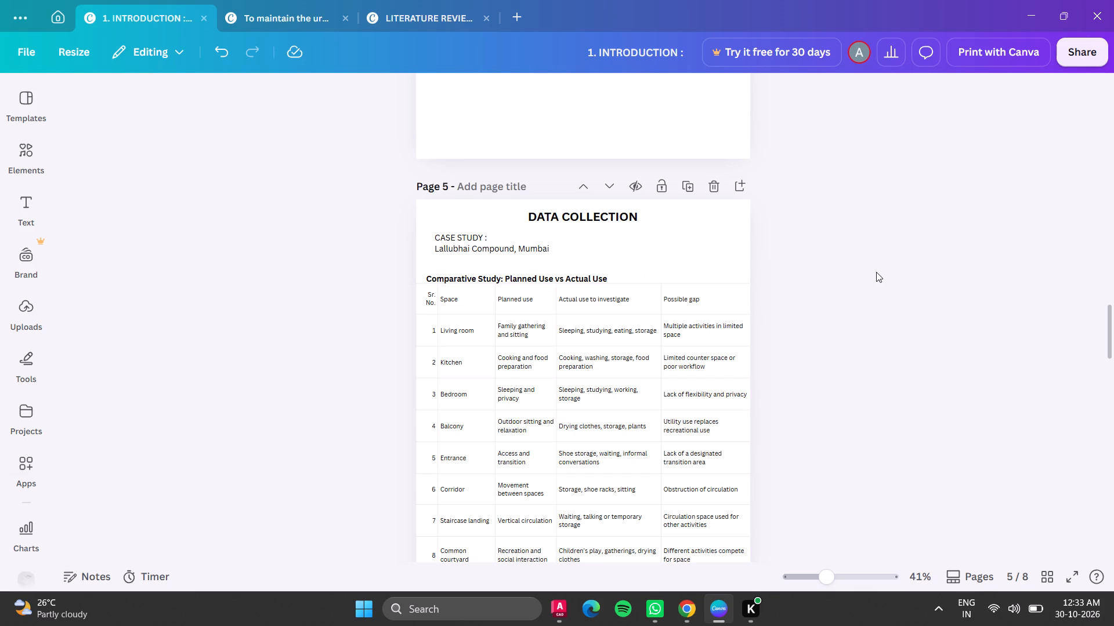
scroll(845, 265, down, 16)
scroll(850, 265, down, 6)
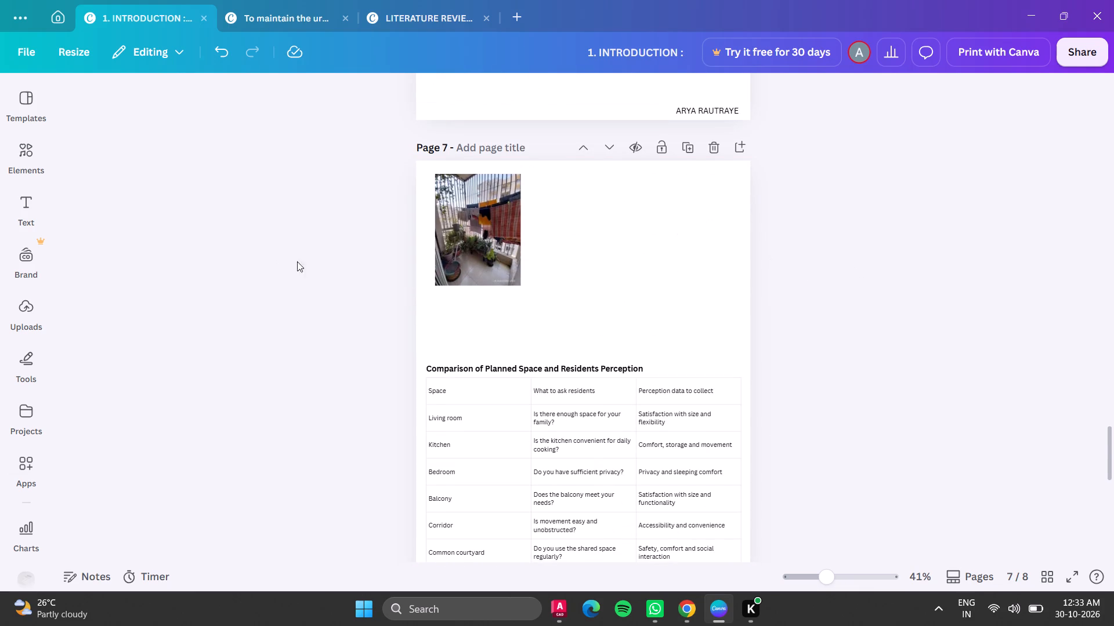
scroll(528, 325, down, 2)
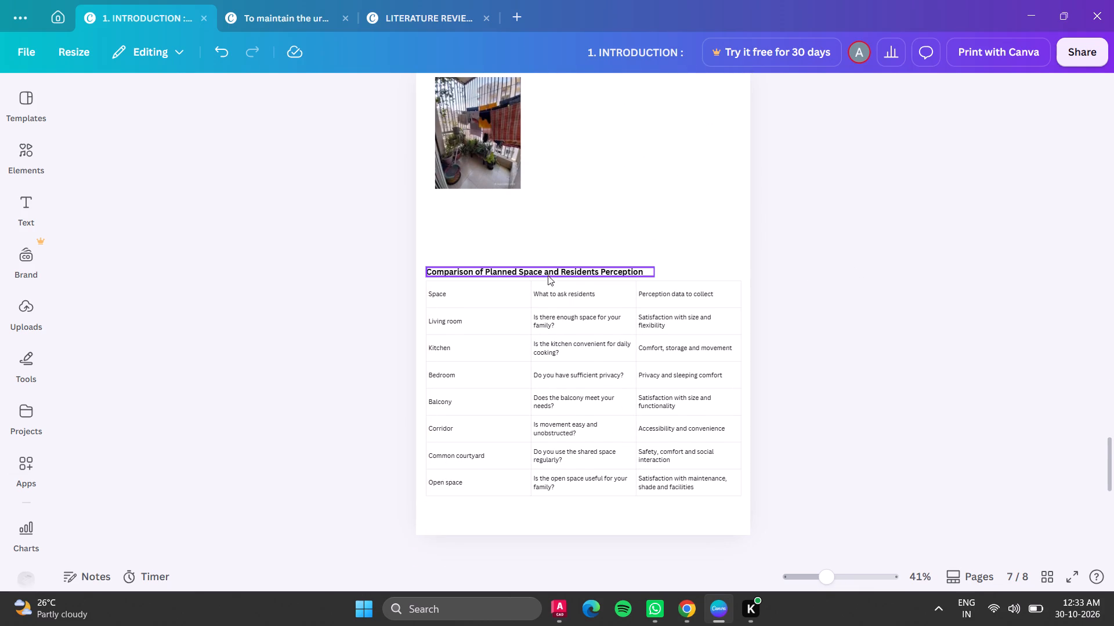
scroll(622, 204, up, 9)
scroll(465, 172, up, 7)
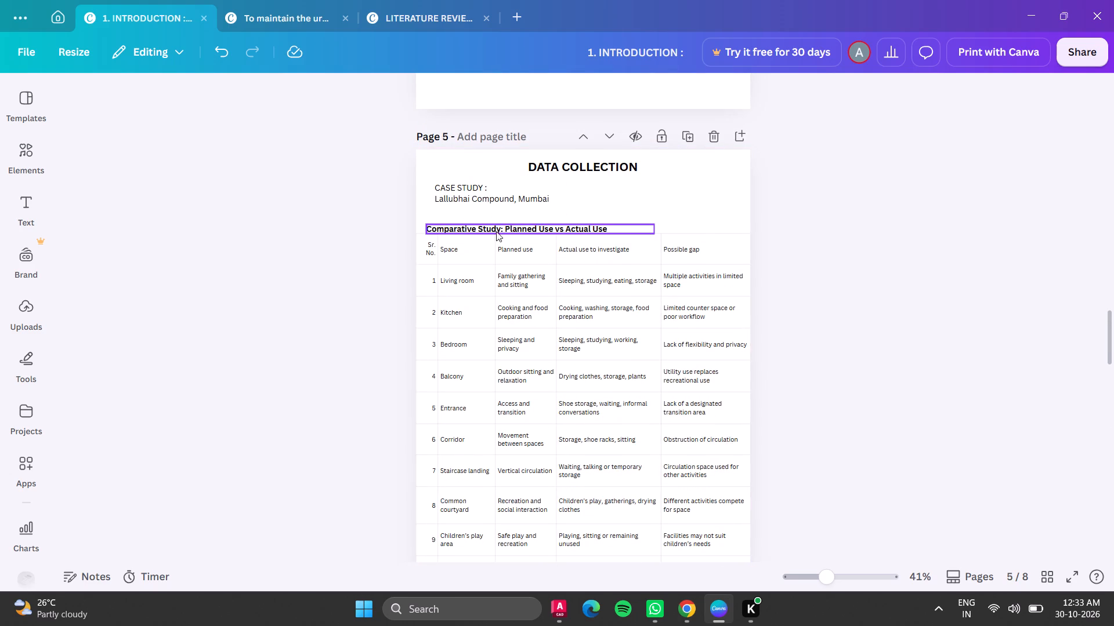
scroll(675, 228, down, 8)
scroll(502, 180, down, 11)
scroll(520, 197, up, 8)
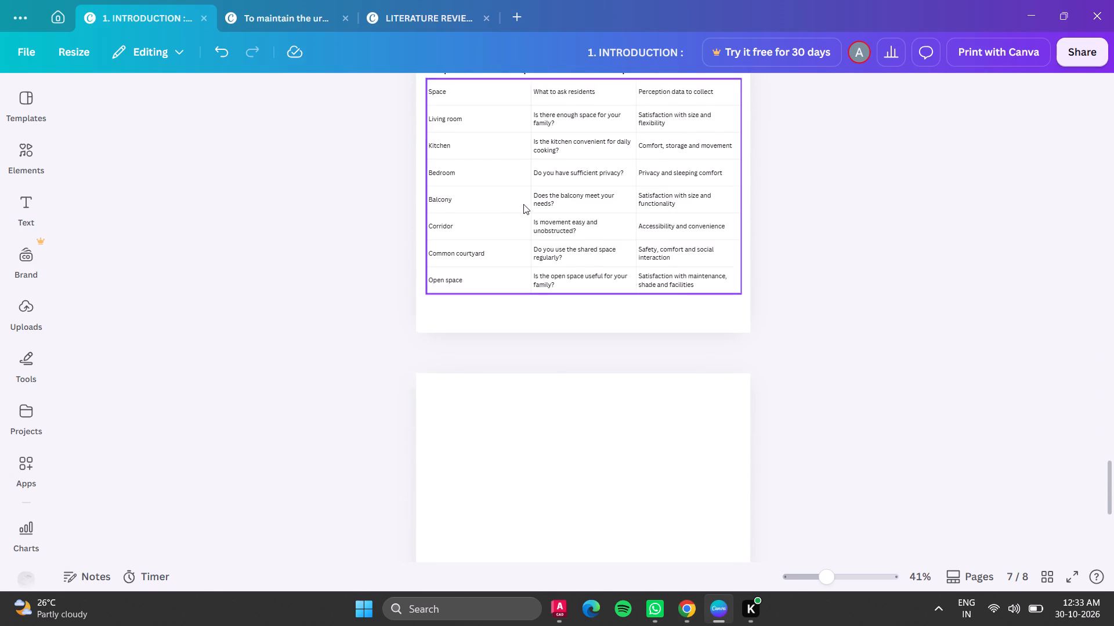
scroll(523, 204, up, 11)
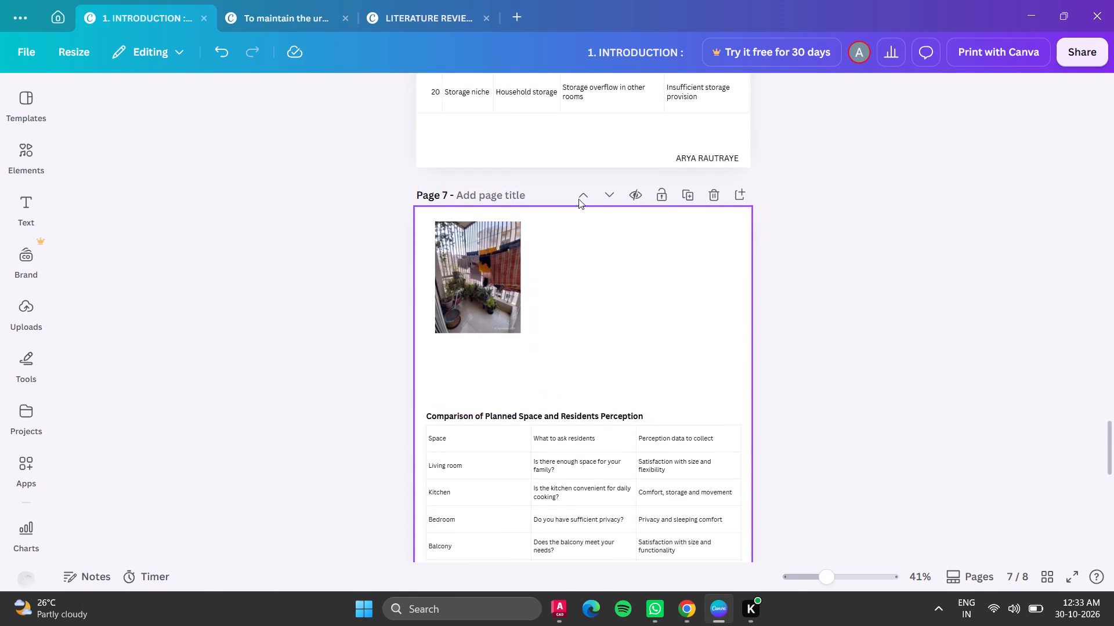
scroll(578, 199, up, 15)
scroll(592, 143, up, 1)
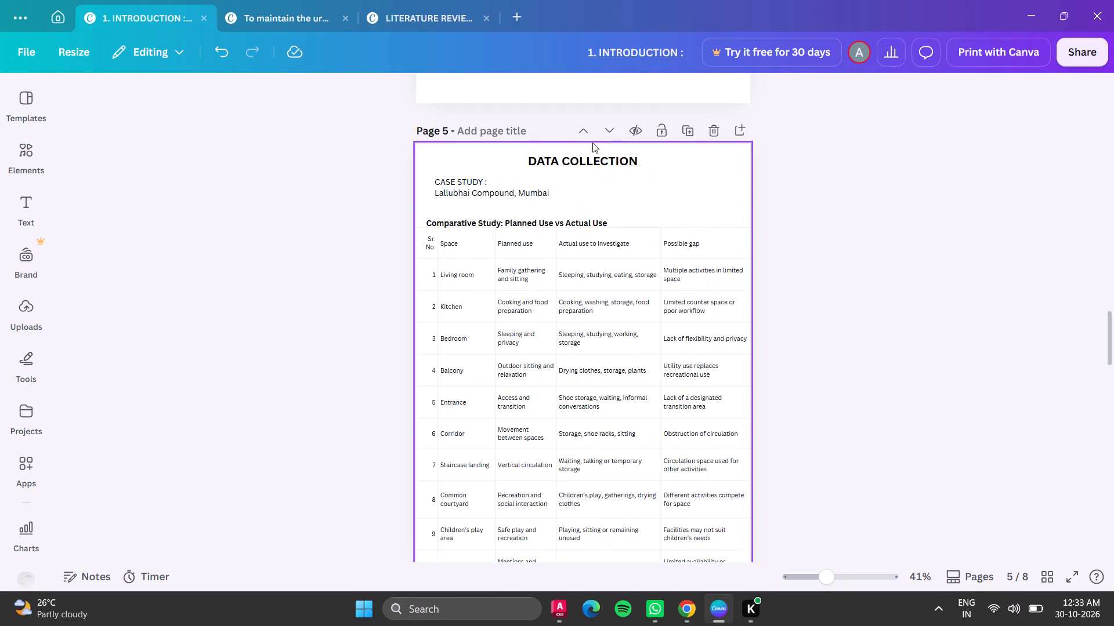
scroll(601, 151, up, 4)
scroll(583, 231, up, 3)
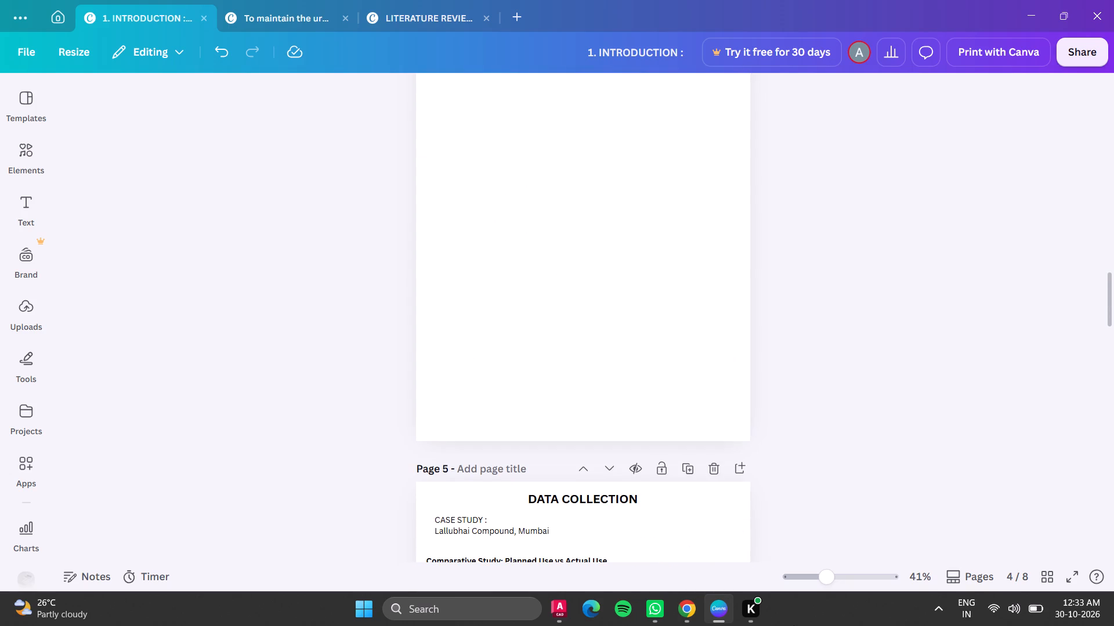
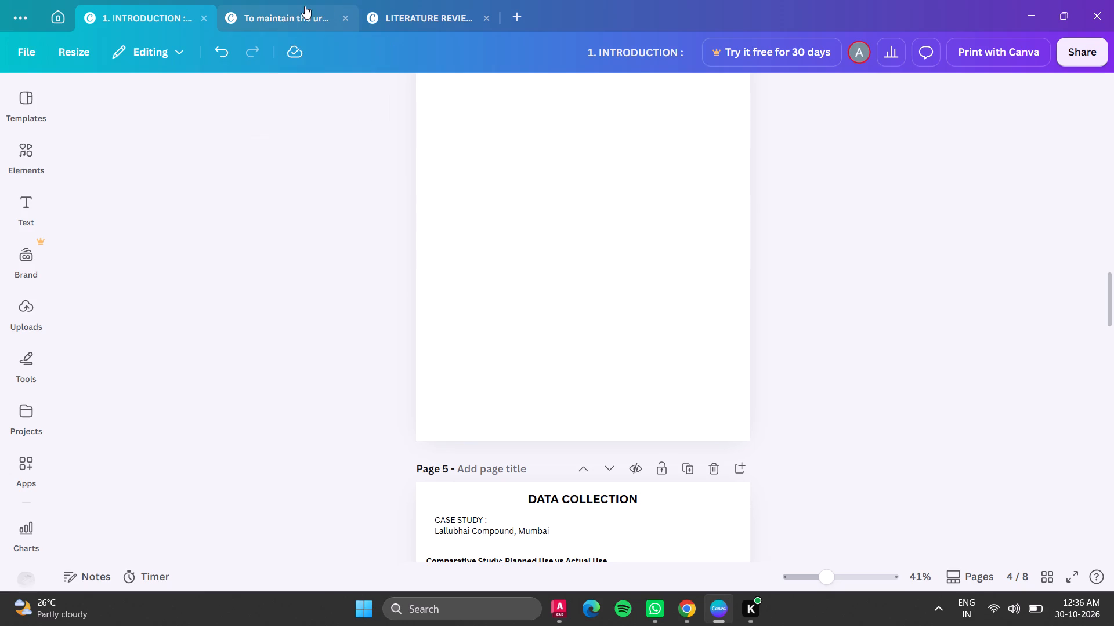
click(305, 6)
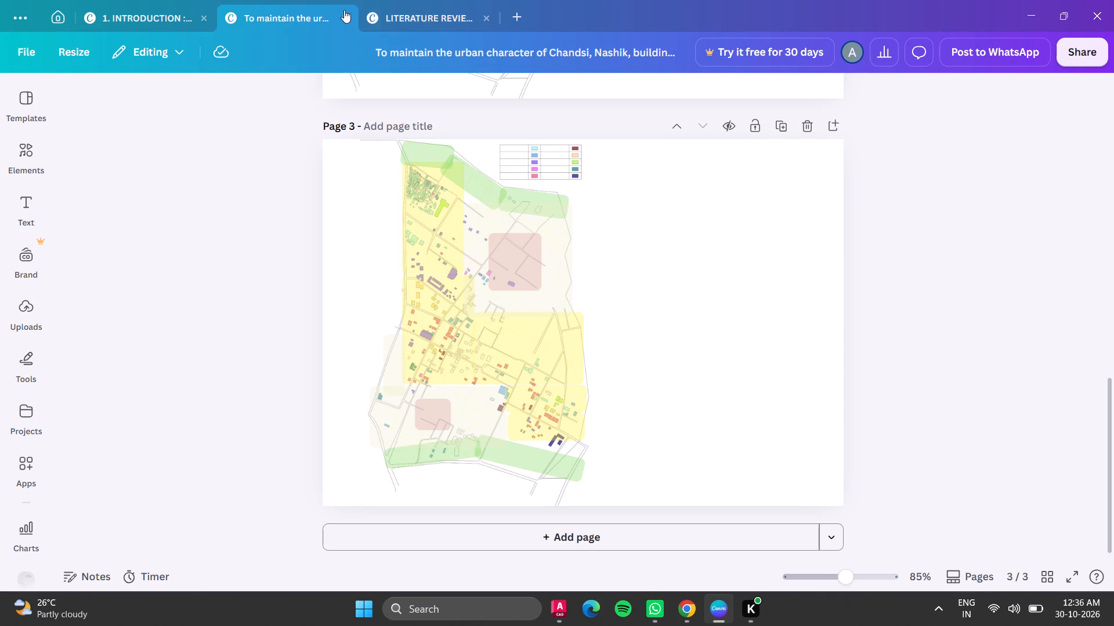
click(342, 13)
click(340, 13)
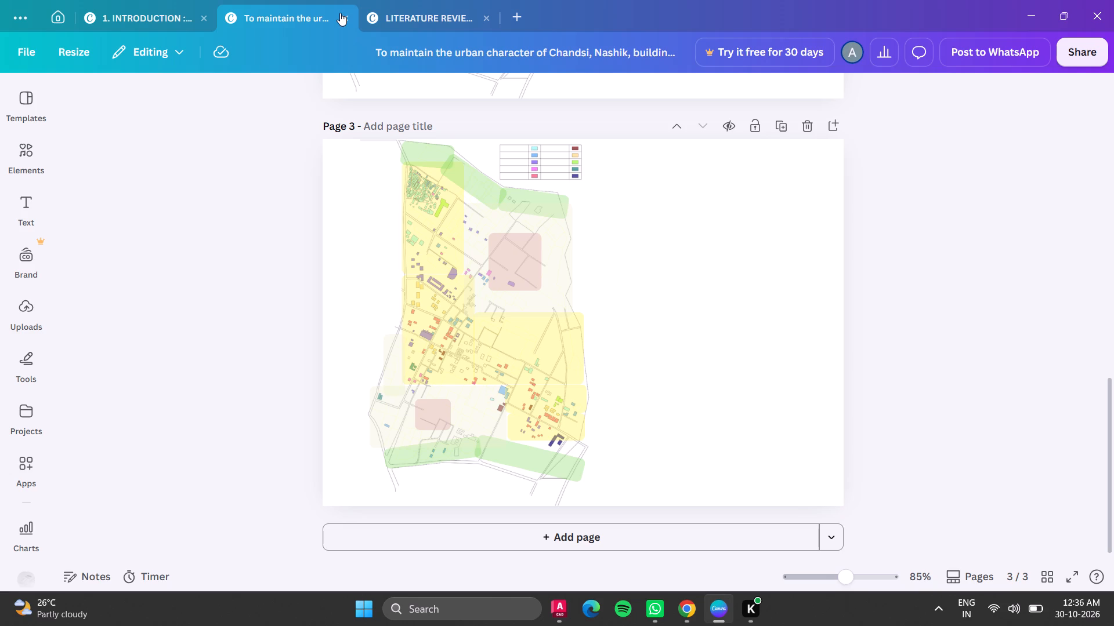
click(345, 19)
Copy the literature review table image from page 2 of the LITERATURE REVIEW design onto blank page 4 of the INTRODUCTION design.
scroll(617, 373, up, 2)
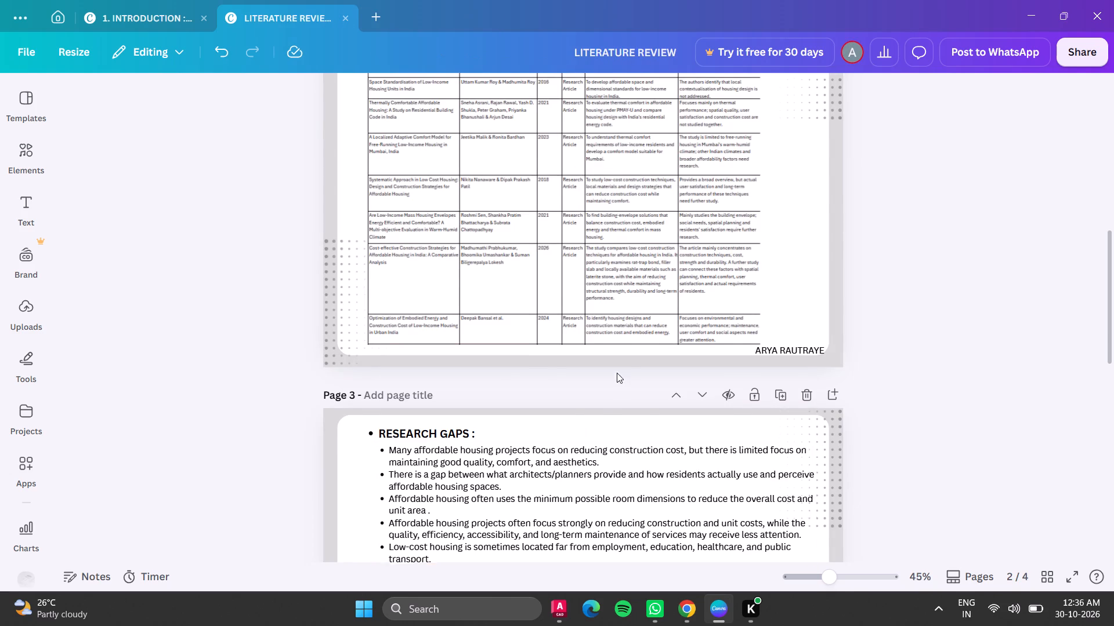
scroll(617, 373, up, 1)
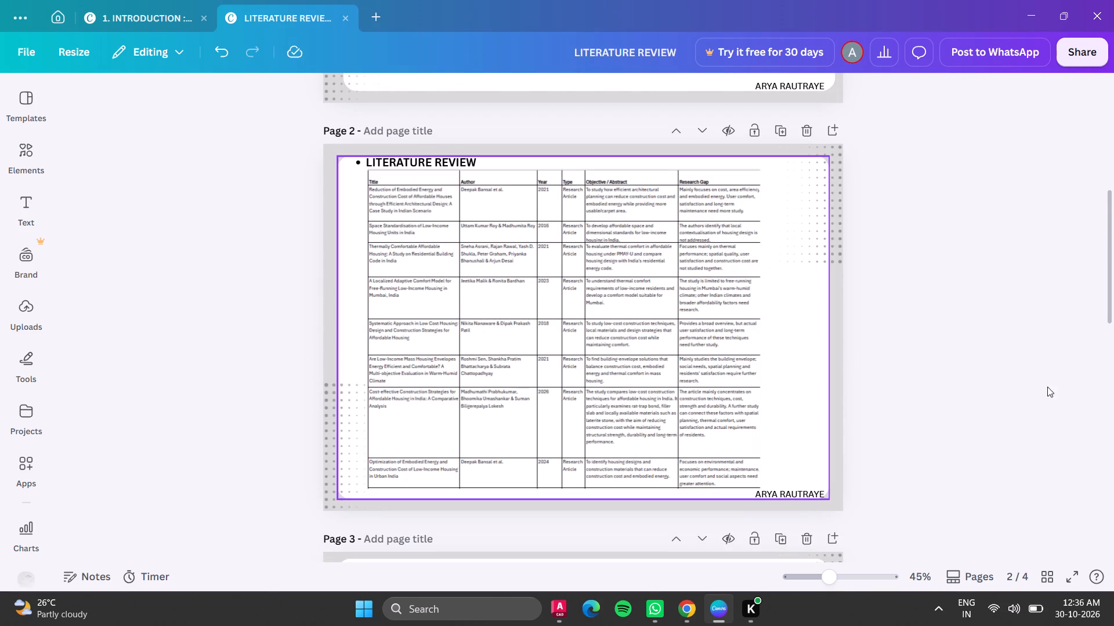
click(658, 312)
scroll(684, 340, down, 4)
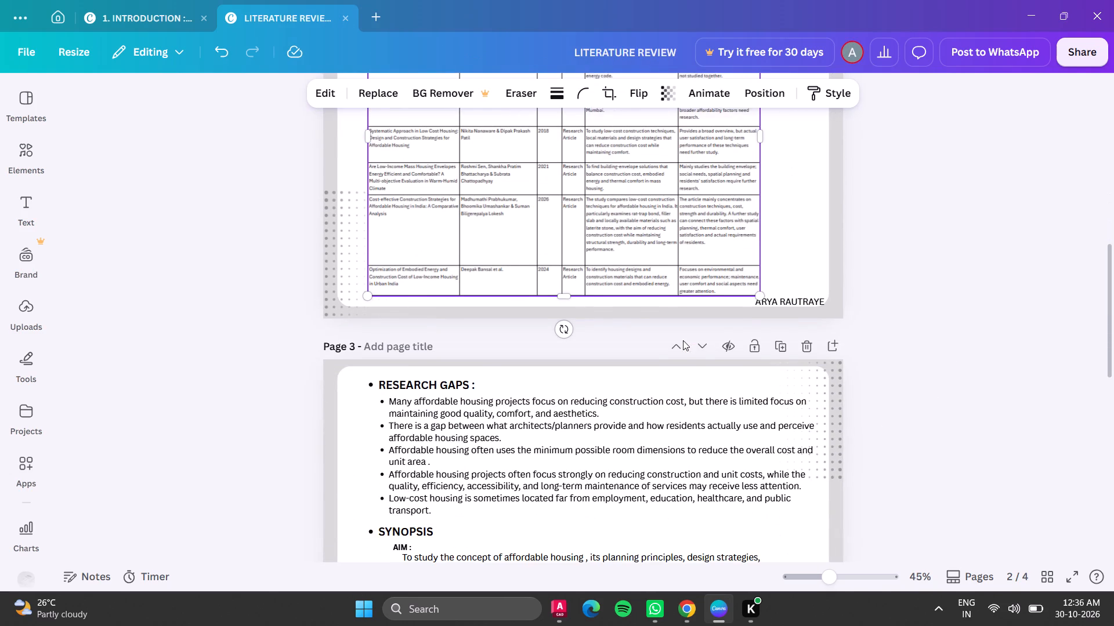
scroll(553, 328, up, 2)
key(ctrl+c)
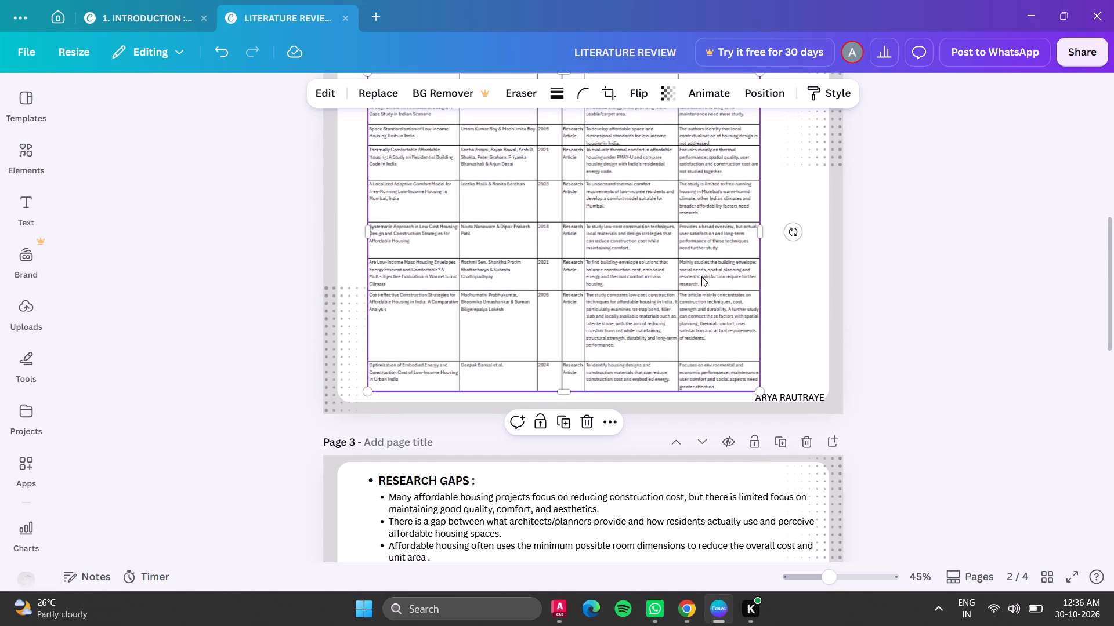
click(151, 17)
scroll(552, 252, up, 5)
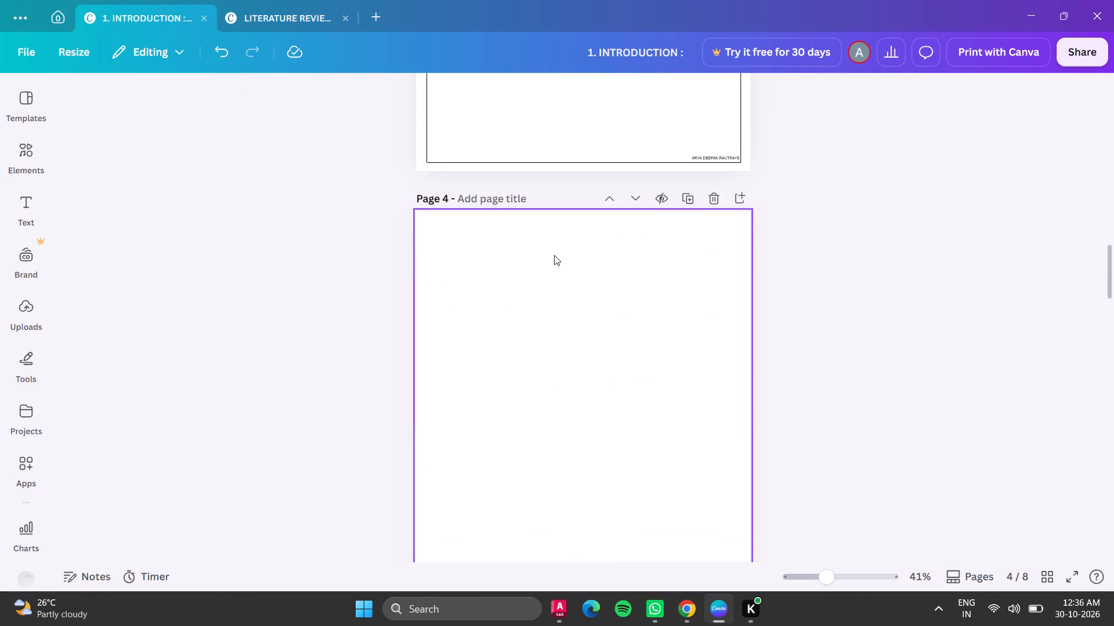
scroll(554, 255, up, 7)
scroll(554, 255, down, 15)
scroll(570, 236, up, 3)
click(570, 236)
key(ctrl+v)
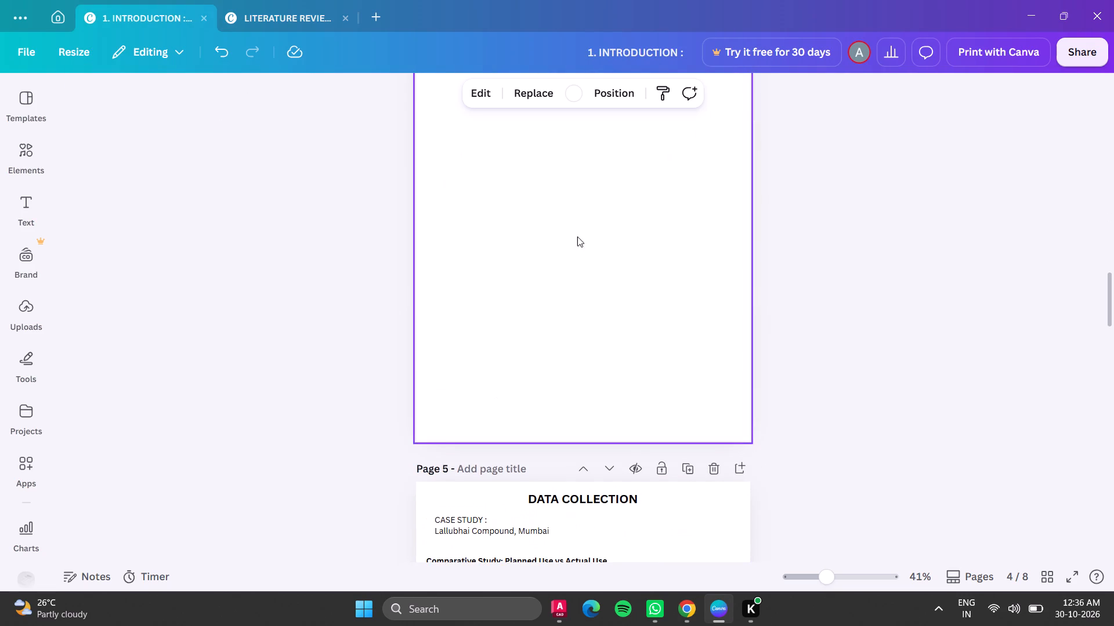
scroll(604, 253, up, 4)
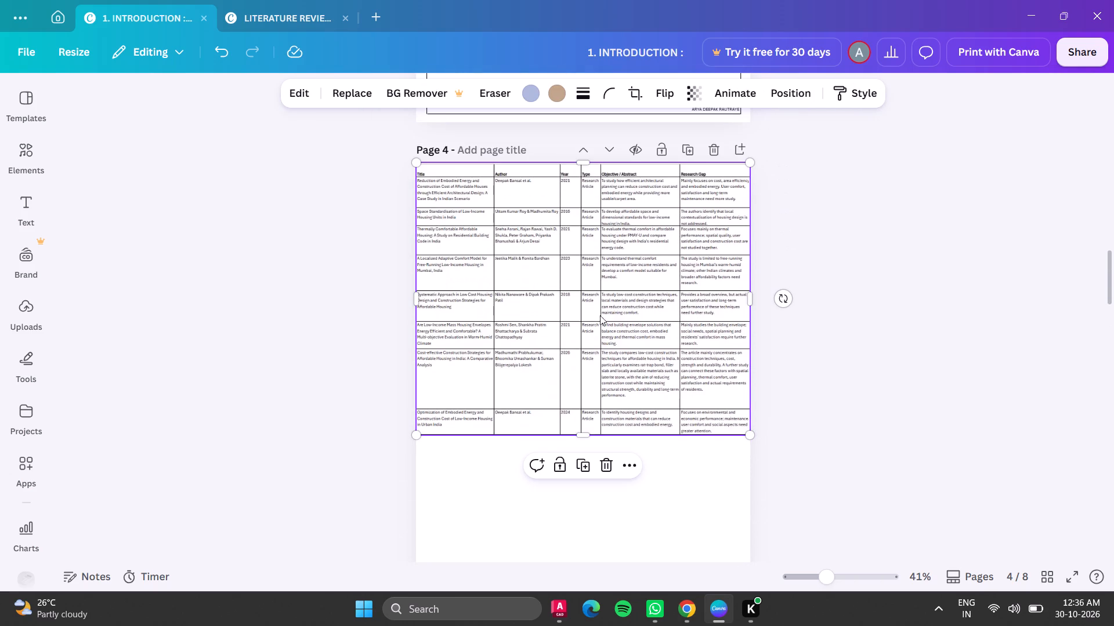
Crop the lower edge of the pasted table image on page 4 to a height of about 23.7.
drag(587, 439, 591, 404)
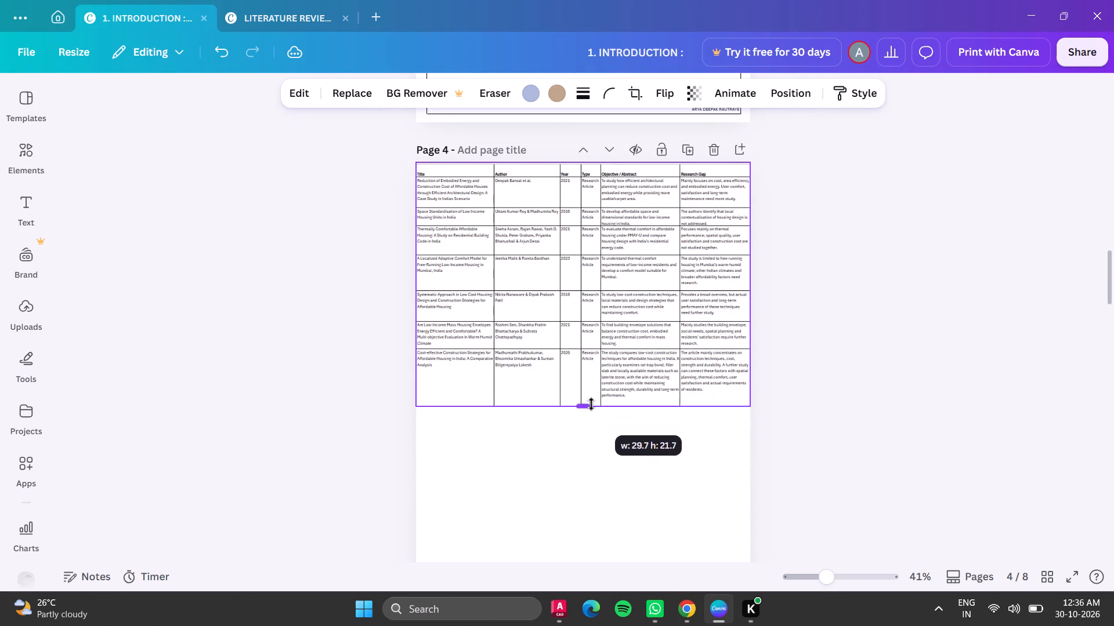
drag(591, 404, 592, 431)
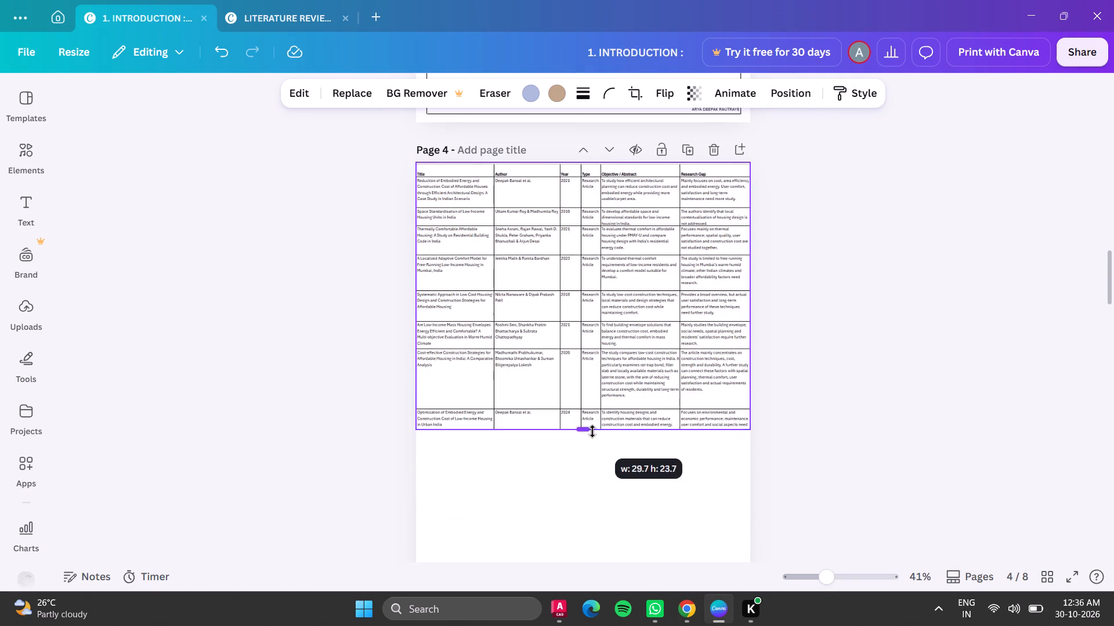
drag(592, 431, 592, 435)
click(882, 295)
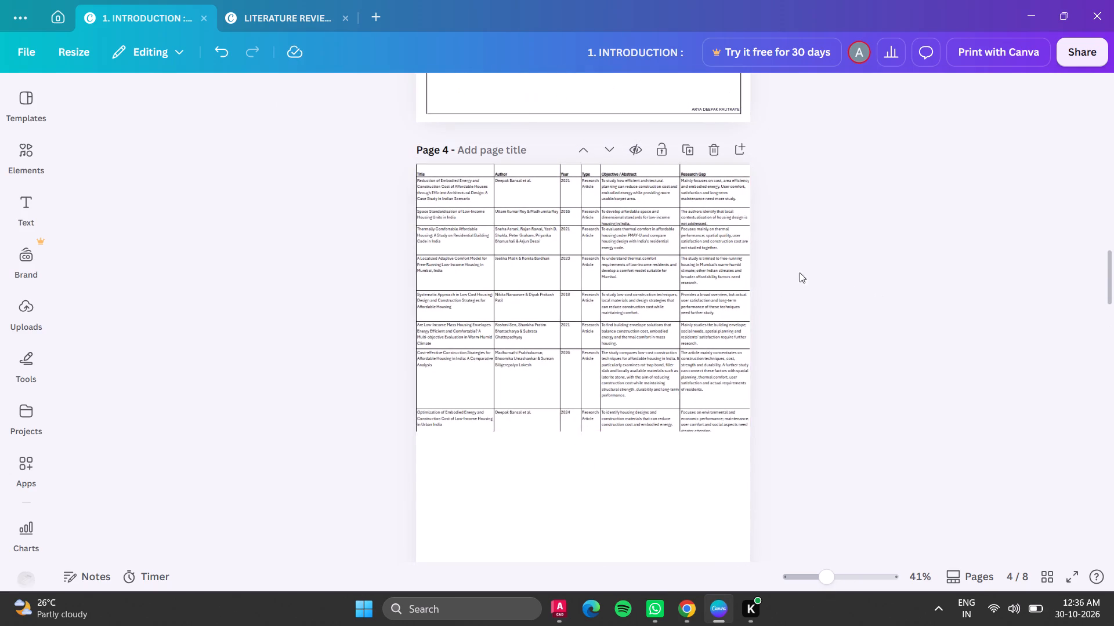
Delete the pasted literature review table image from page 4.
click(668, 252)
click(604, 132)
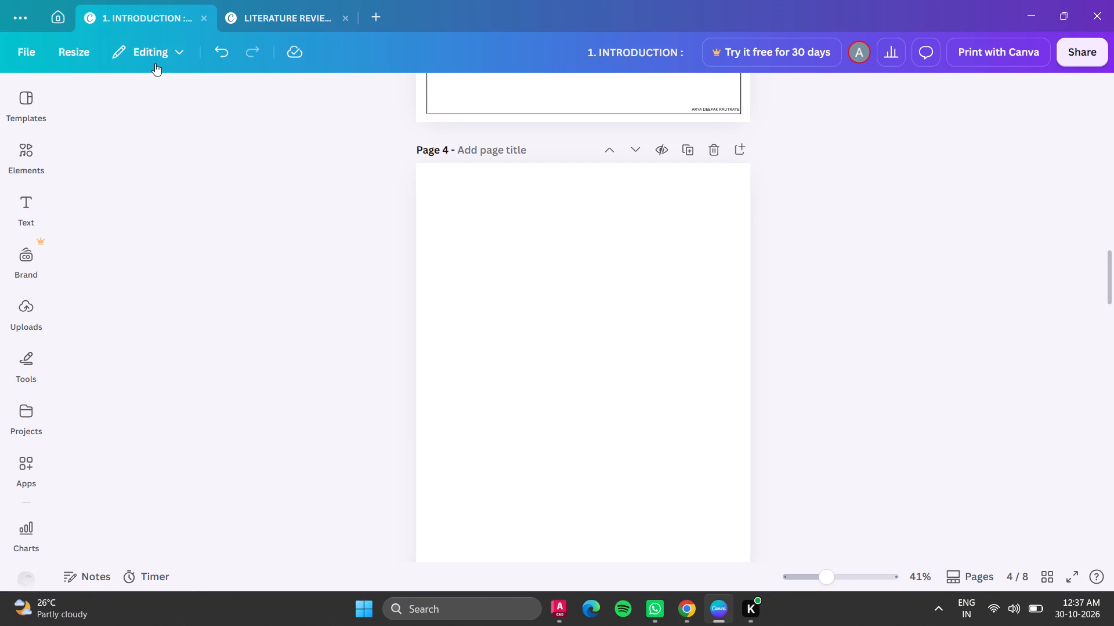
Minimize the Canva window.
click(1026, 14)
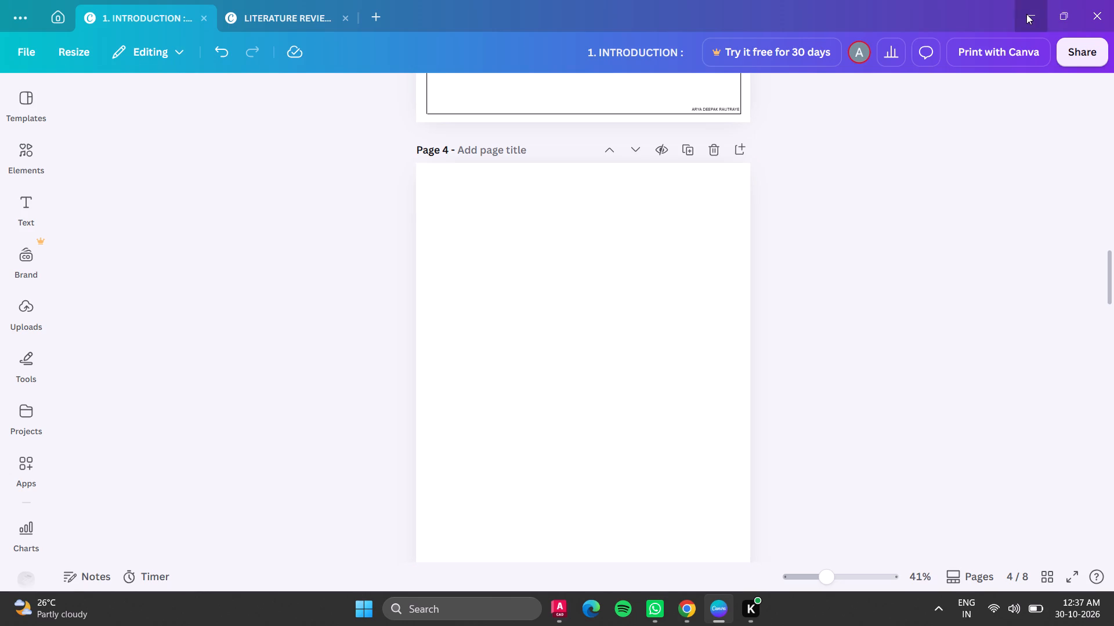
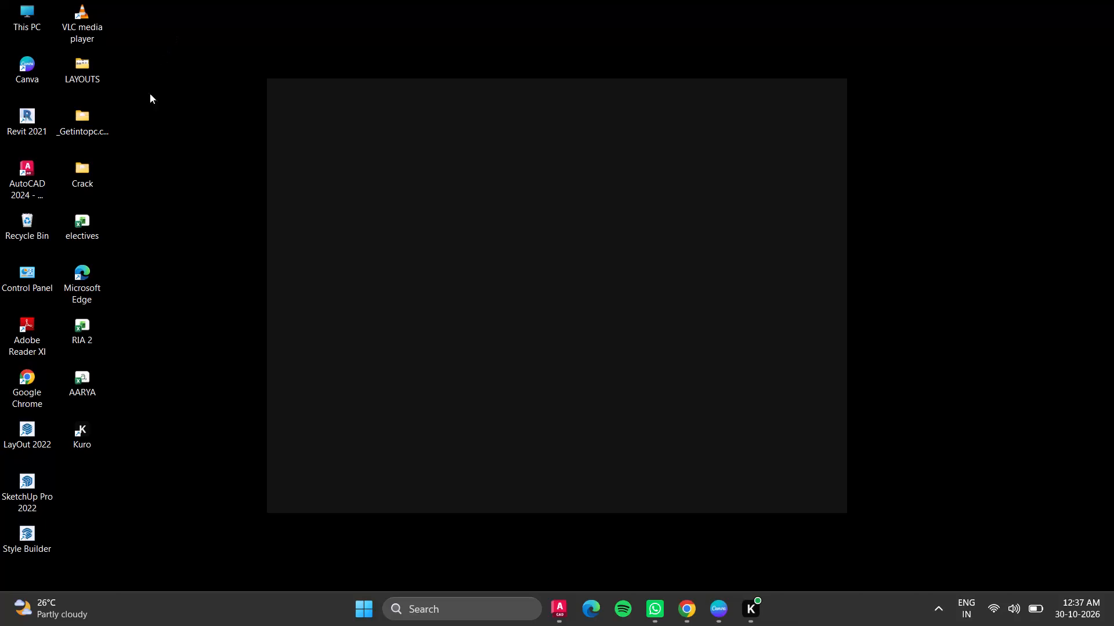
Open the RIA 2 workbook from the desktop in a maximized Excel window and dismiss the Office activation wizard.
double_click(84, 324)
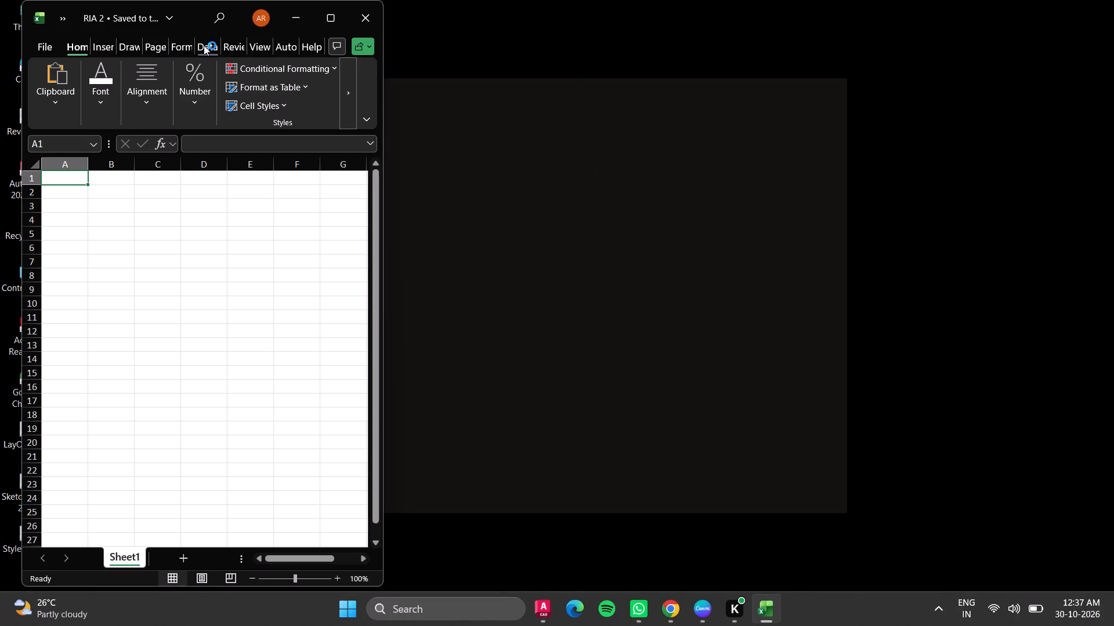
click(321, 18)
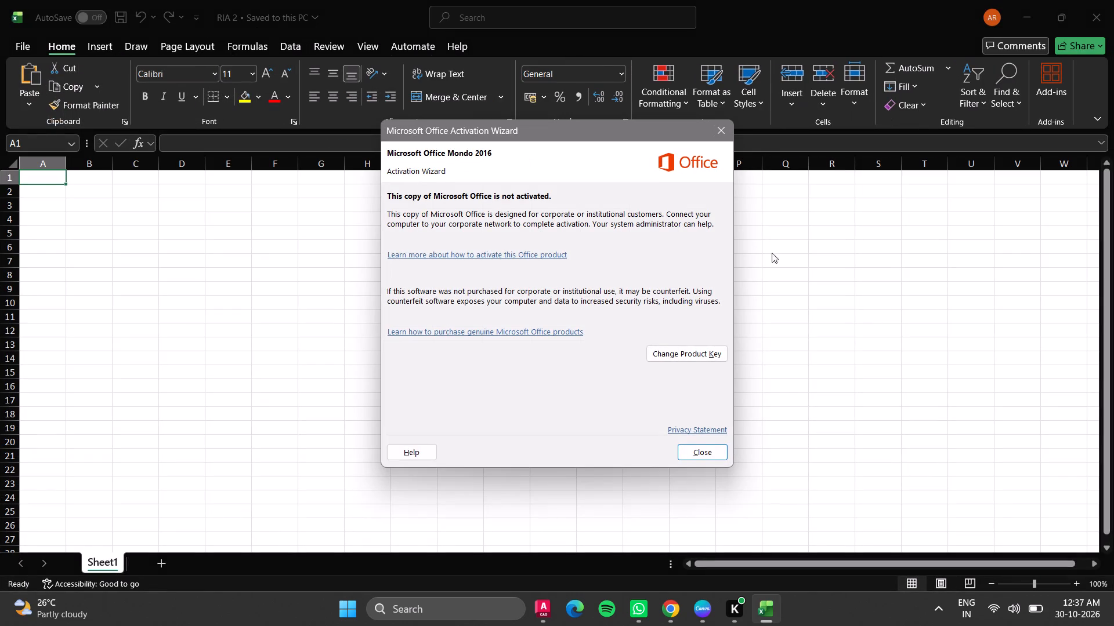
click(719, 456)
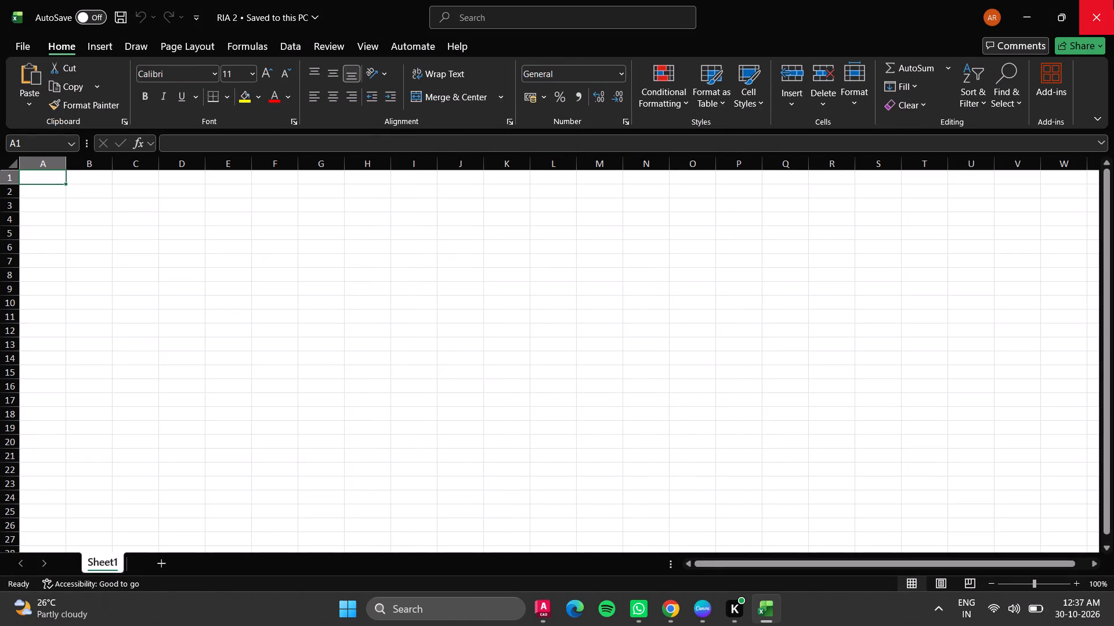
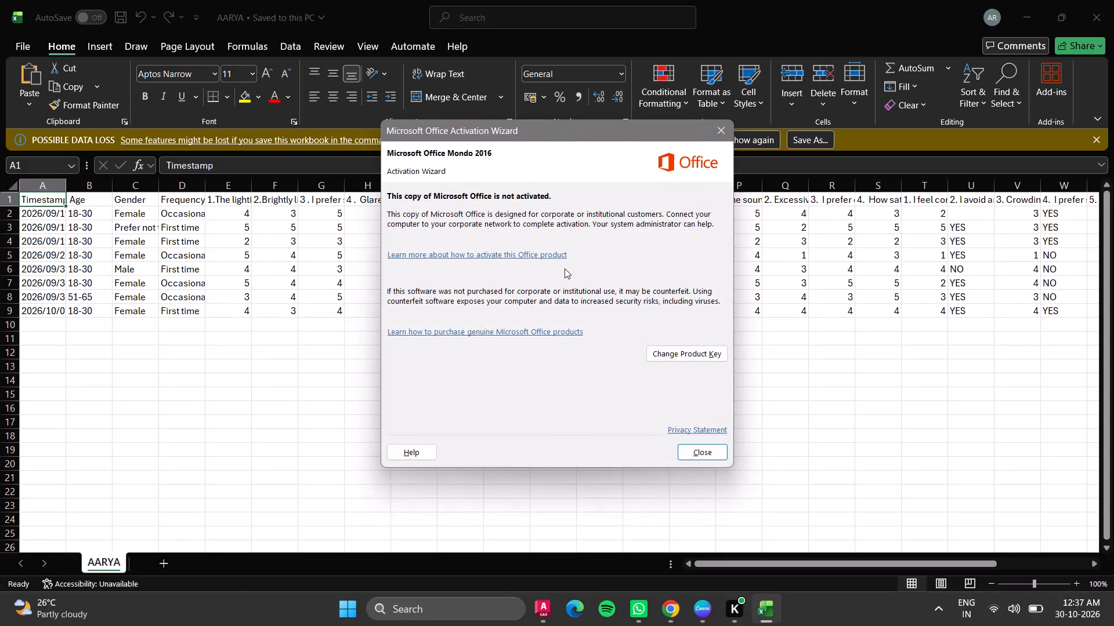
Dismiss the Office activation wizard and examine the AARYA workbook's survey data, including the first lighting question's full header text.
click(724, 128)
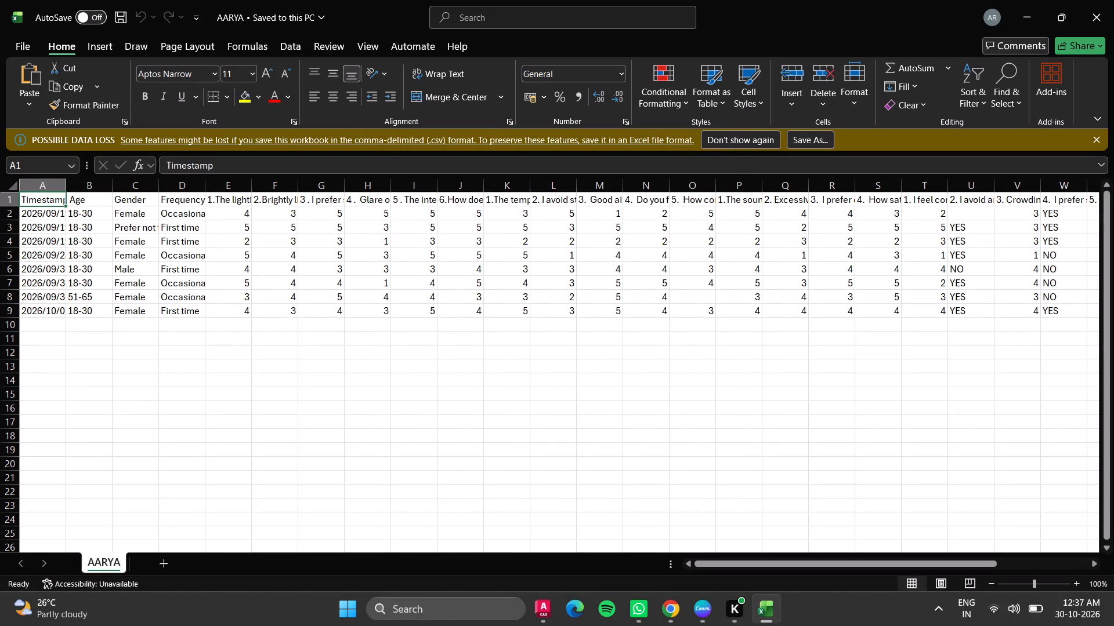
scroll(961, 282, up, 6)
scroll(961, 282, down, 7)
scroll(961, 276, up, 11)
scroll(814, 199, up, 1)
click(226, 199)
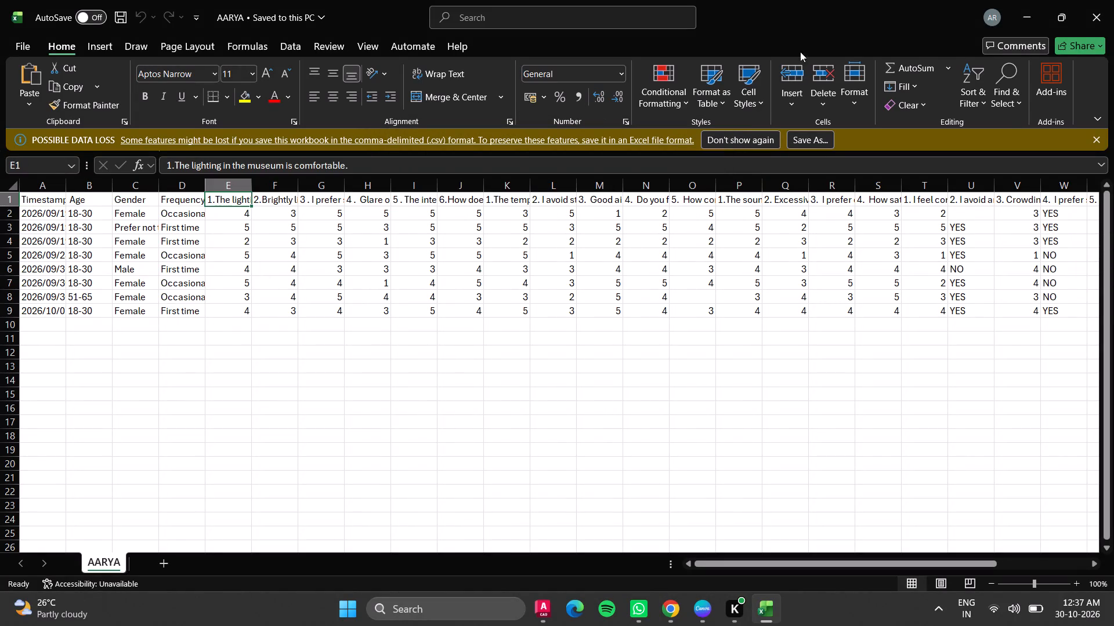
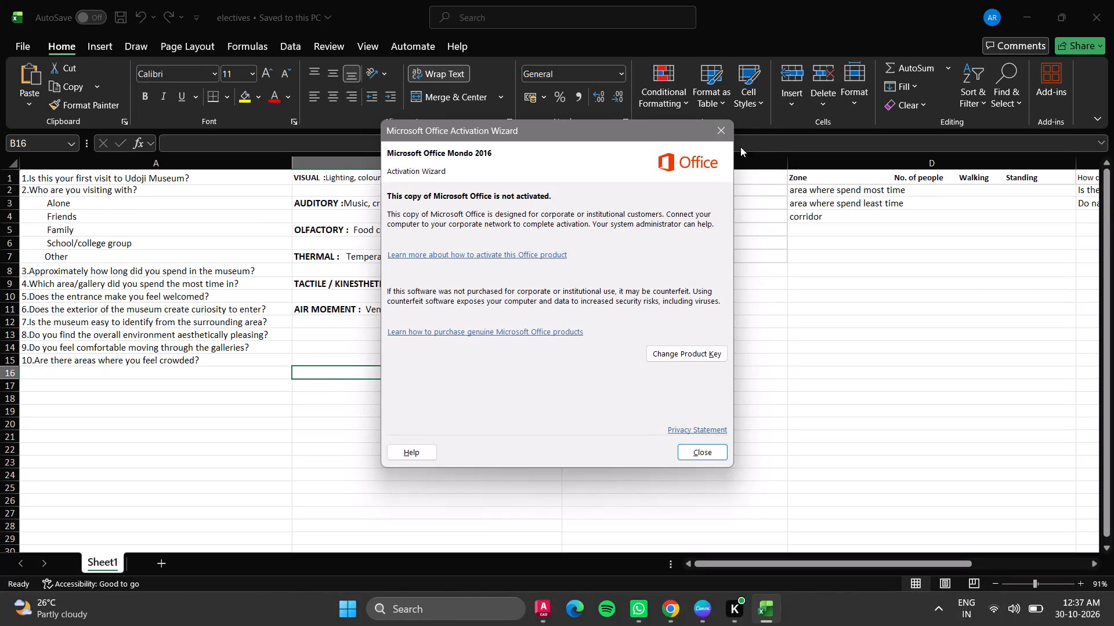
Dismiss the Office activation wizard over the electives workbook and try to close the workbook.
click(728, 126)
scroll(754, 245, up, 5)
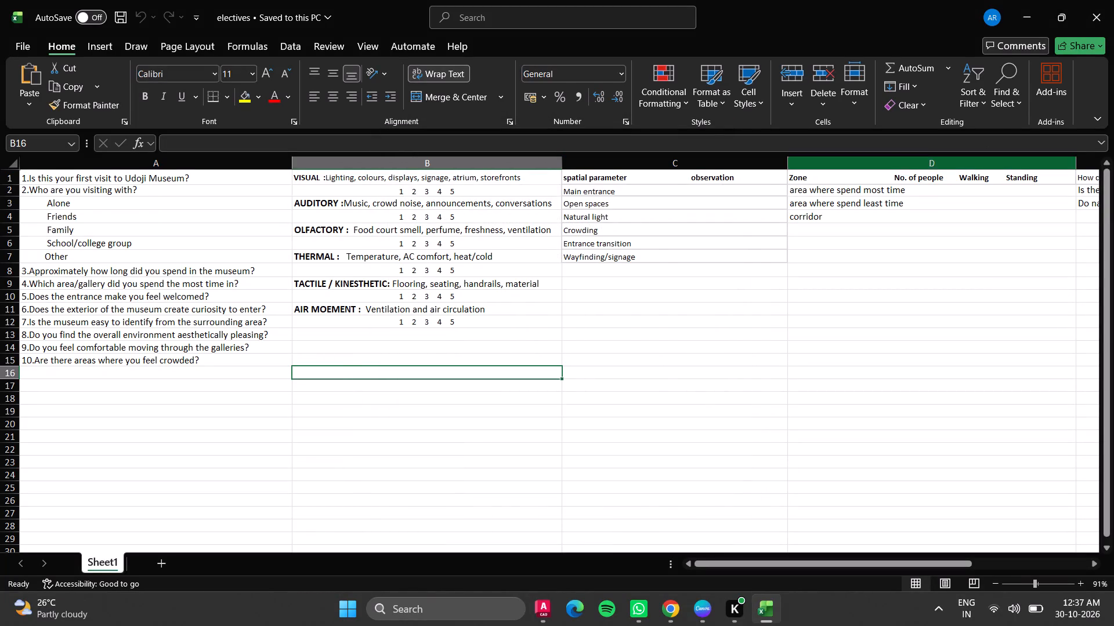
drag(1105, 12, 1113, 52)
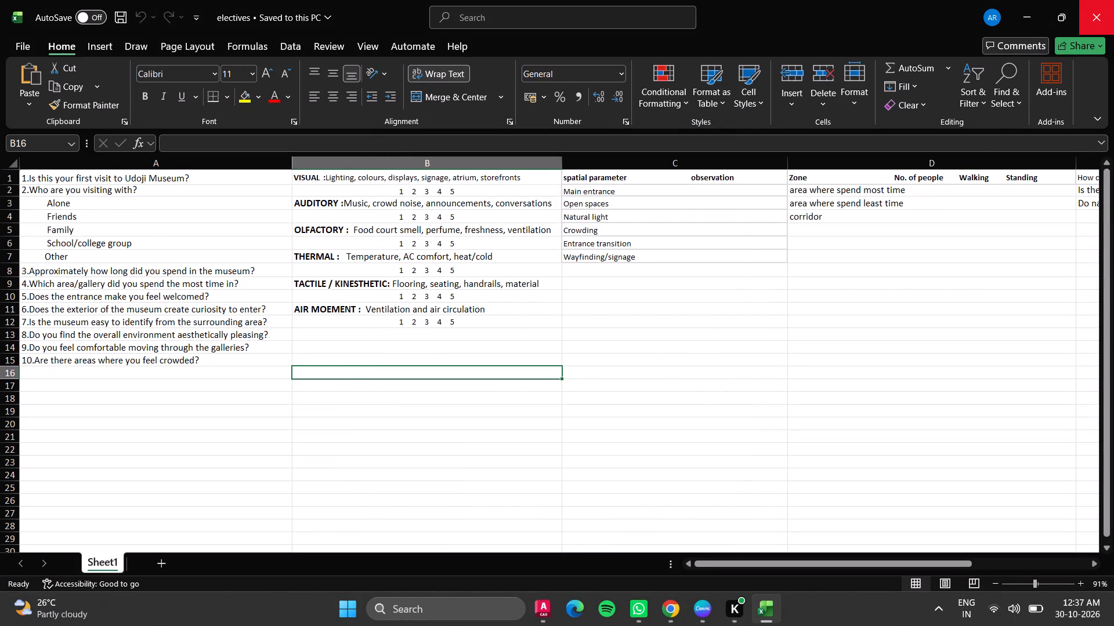
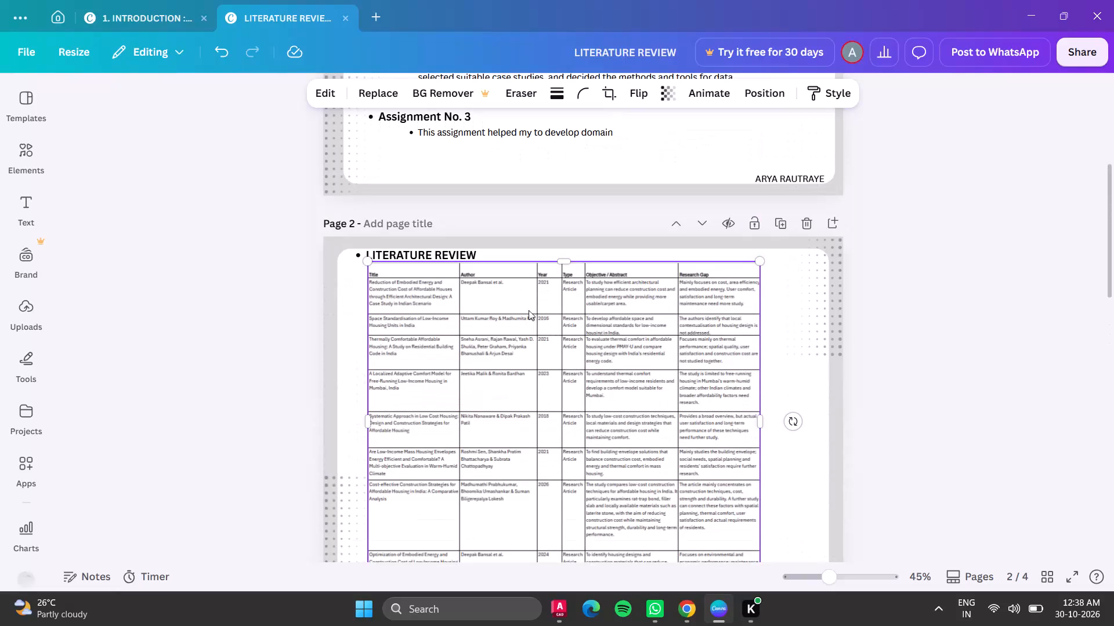
Look through the uploaded images in the LITERATURE REVIEW design for the literature review table images.
scroll(548, 296, down, 1)
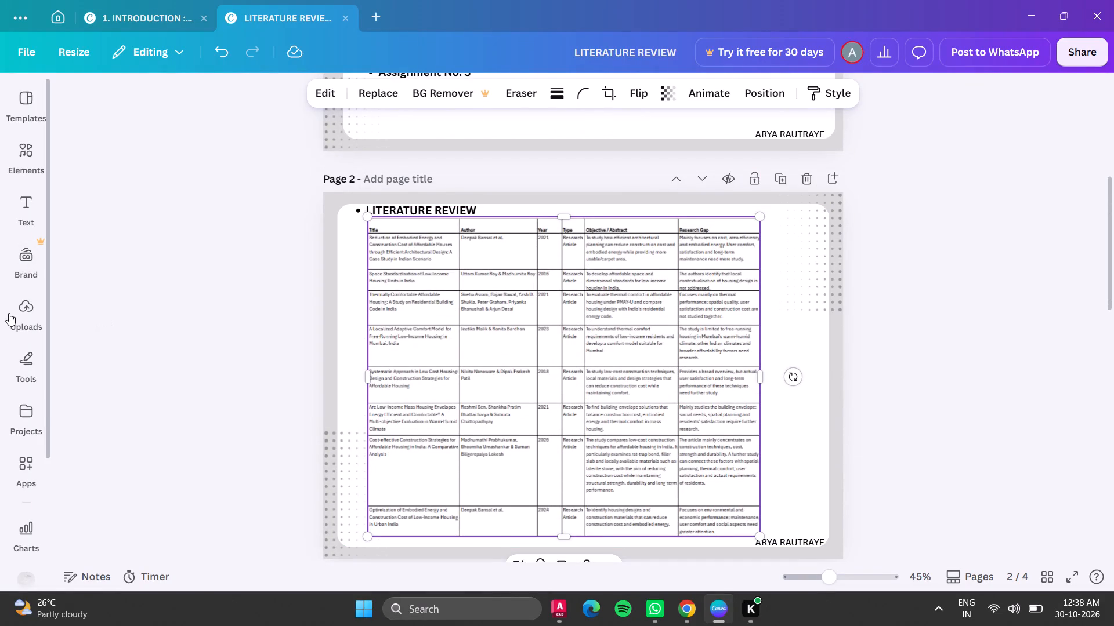
click(13, 310)
scroll(139, 330, down, 15)
scroll(138, 330, down, 6)
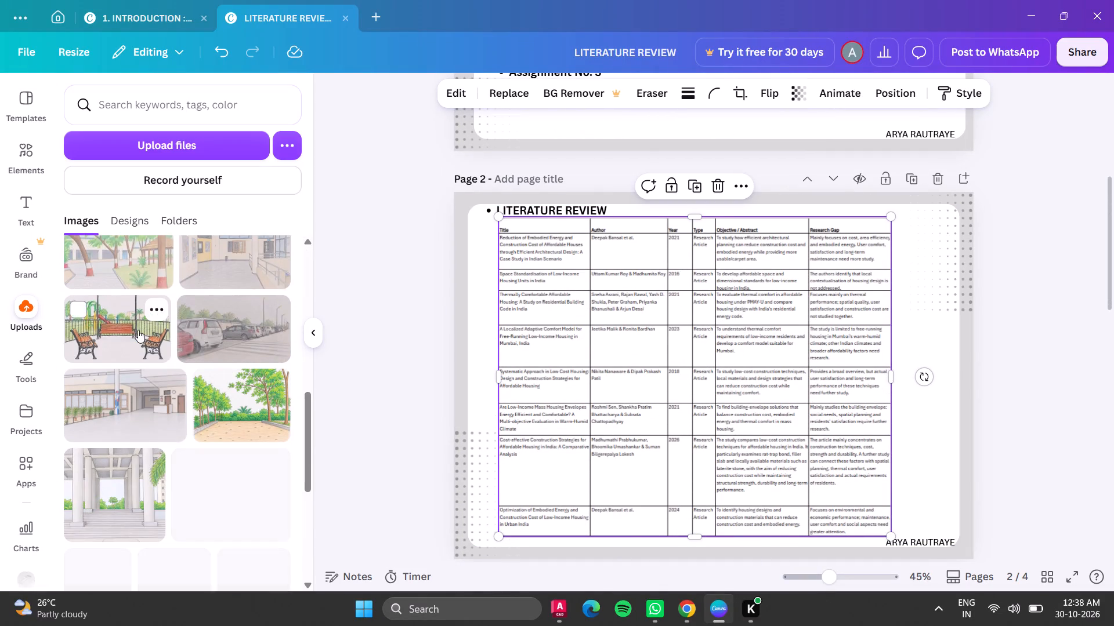
scroll(138, 330, down, 11)
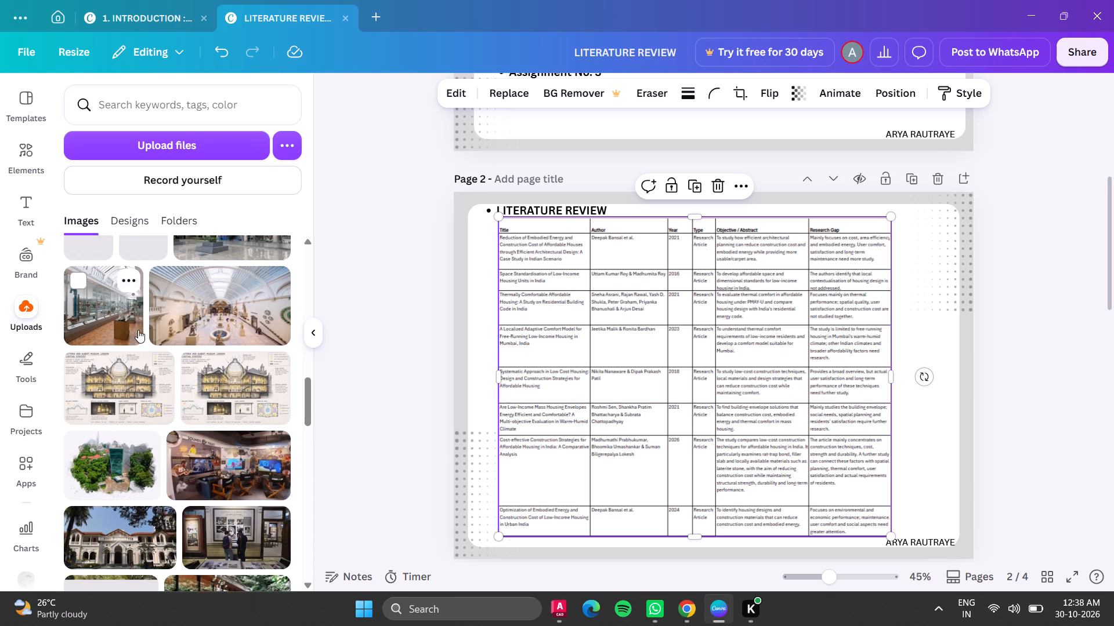
scroll(138, 330, down, 19)
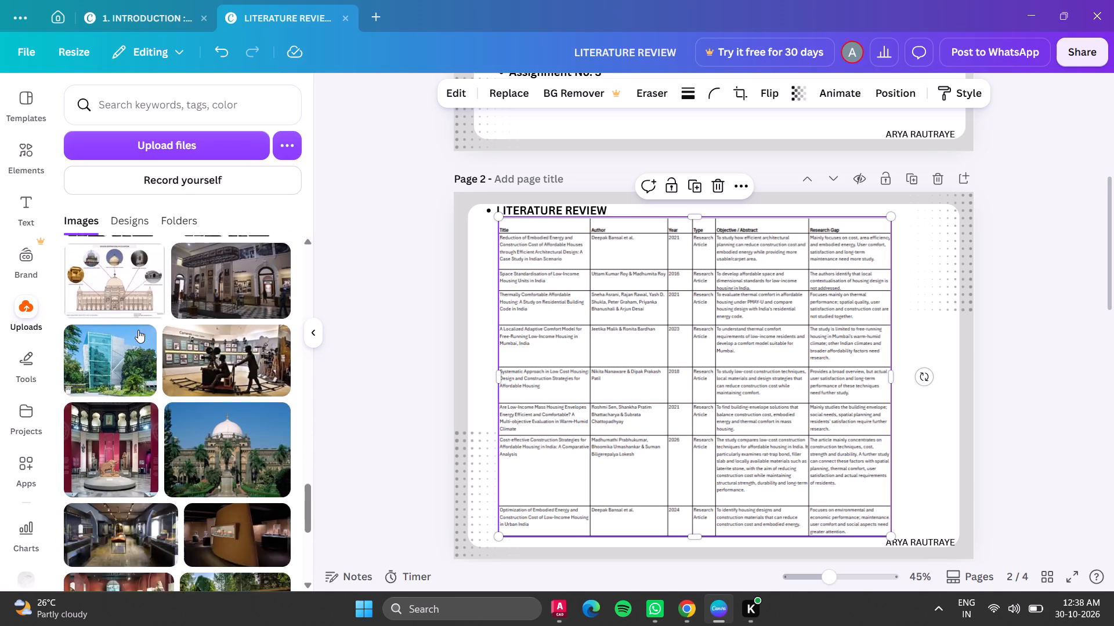
scroll(138, 330, down, 14)
scroll(138, 330, up, 2)
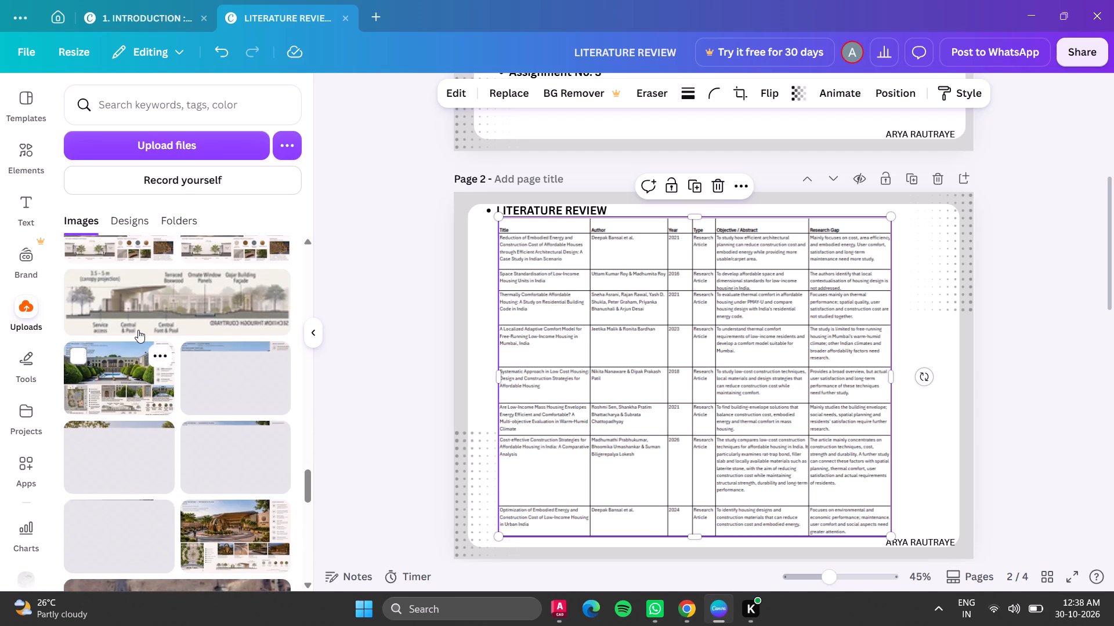
scroll(138, 330, down, 14)
scroll(138, 330, down, 7)
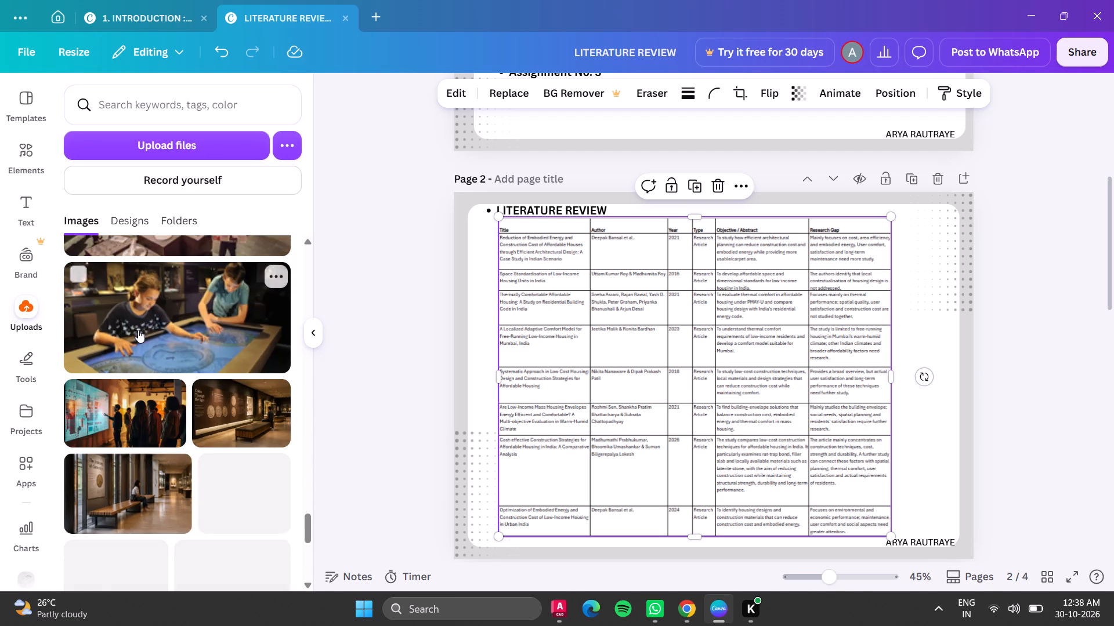
scroll(138, 330, down, 7)
scroll(139, 330, up, 4)
scroll(139, 330, down, 4)
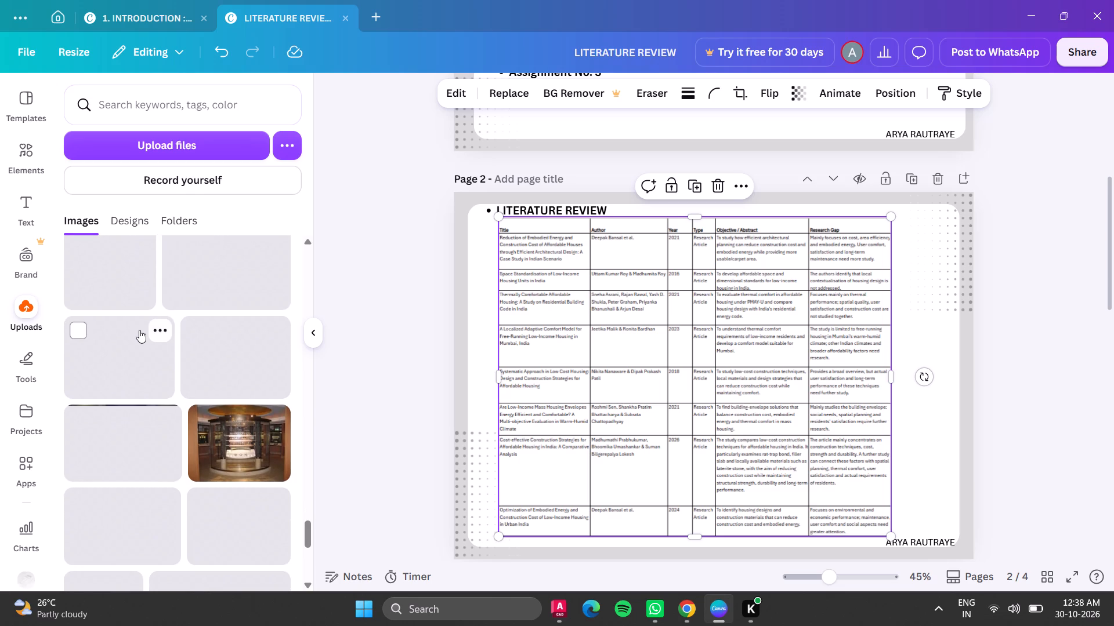
scroll(139, 330, up, 3)
scroll(139, 330, down, 1)
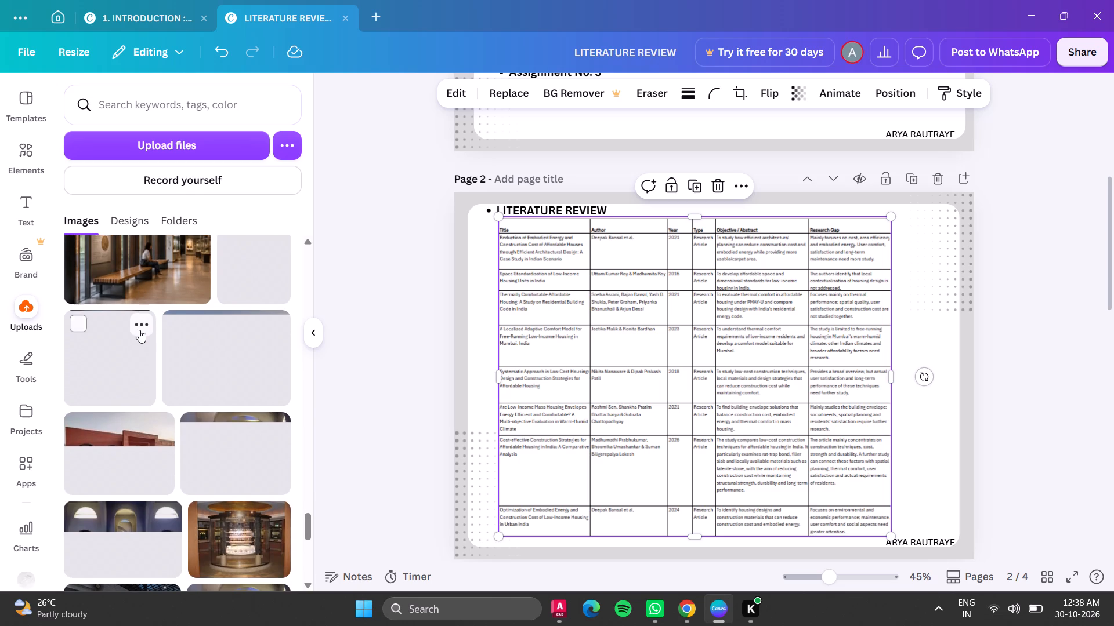
scroll(139, 330, down, 4)
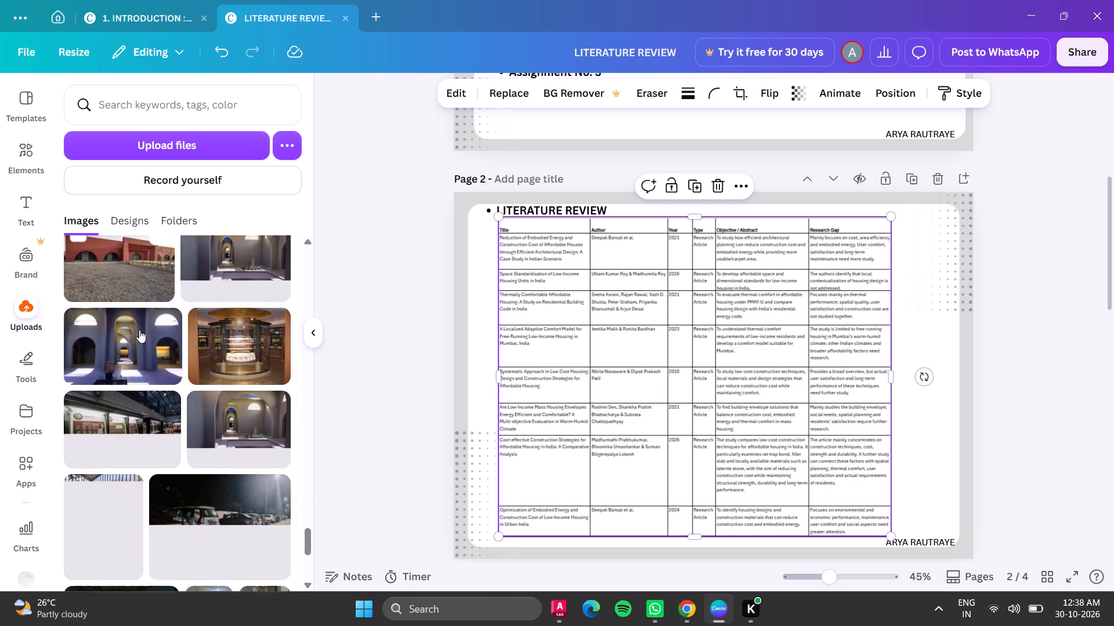
scroll(139, 330, down, 15)
scroll(139, 330, up, 2)
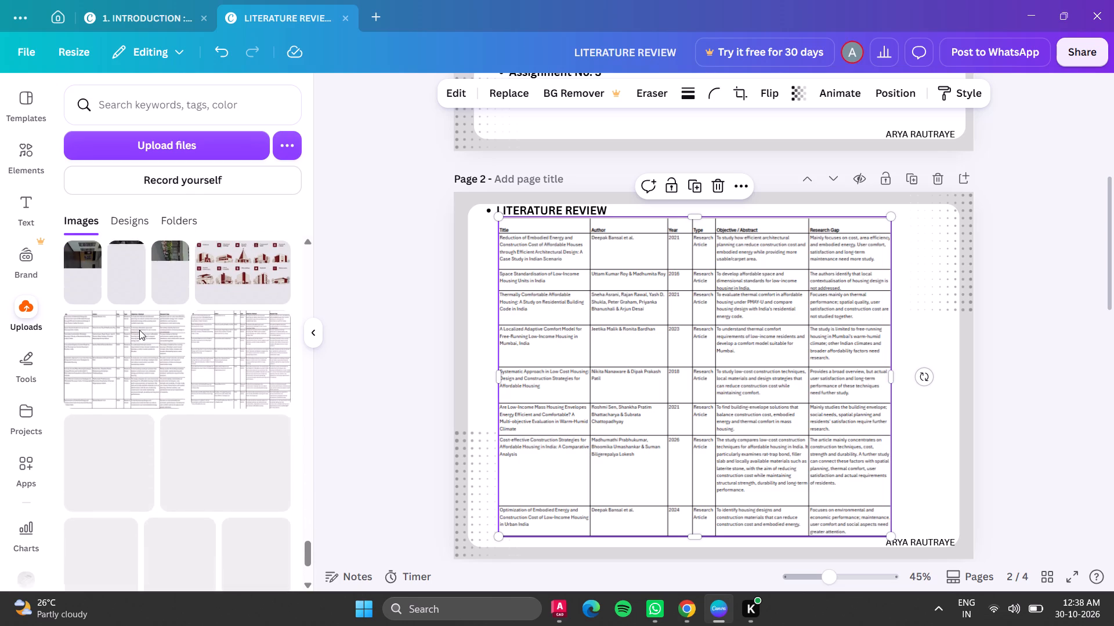
scroll(139, 330, up, 1)
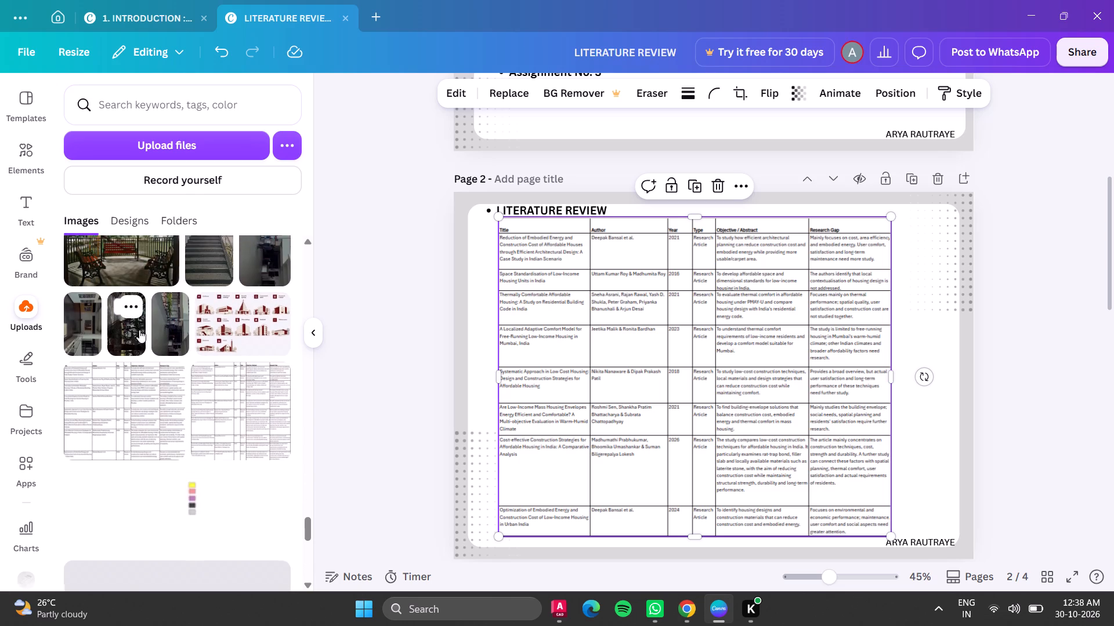
scroll(139, 330, down, 2)
In the introduction design, find the uploaded literature table with Title, Author, Year and Research Gap columns and insert it on blank page 4.
click(140, 16)
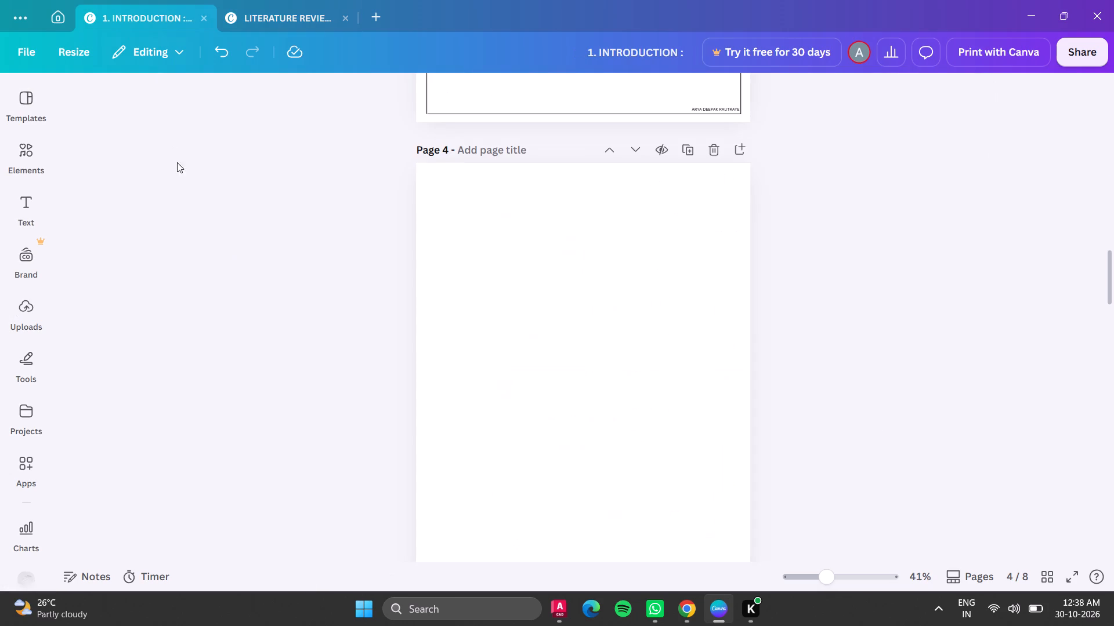
click(14, 303)
scroll(135, 307, up, 1)
scroll(135, 307, down, 13)
scroll(135, 307, down, 12)
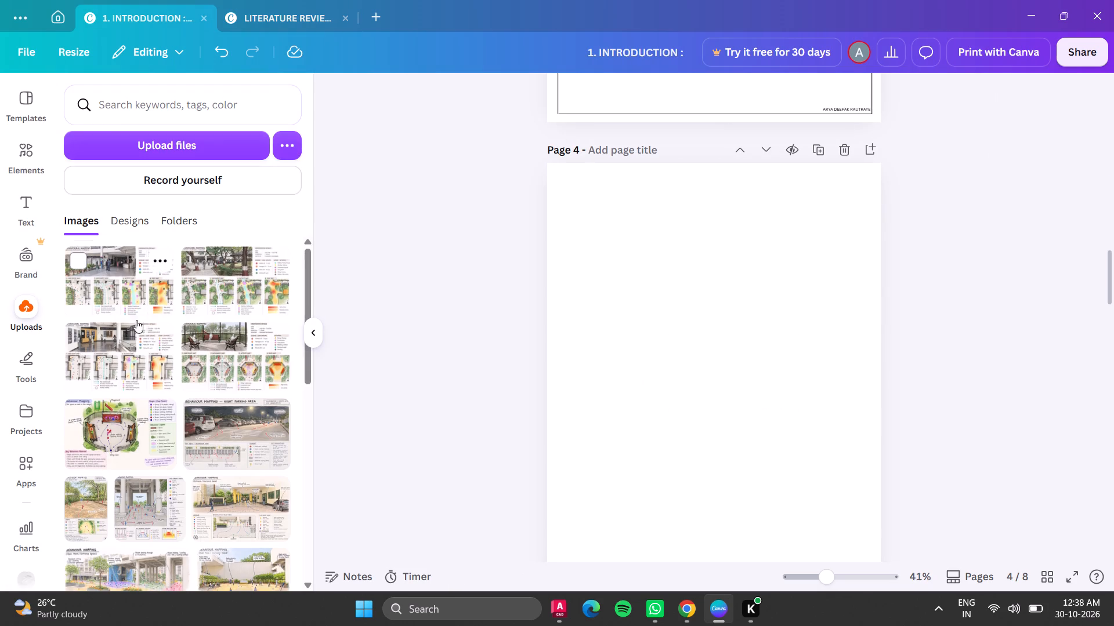
scroll(136, 320, down, 17)
scroll(136, 330, down, 19)
scroll(138, 328, down, 15)
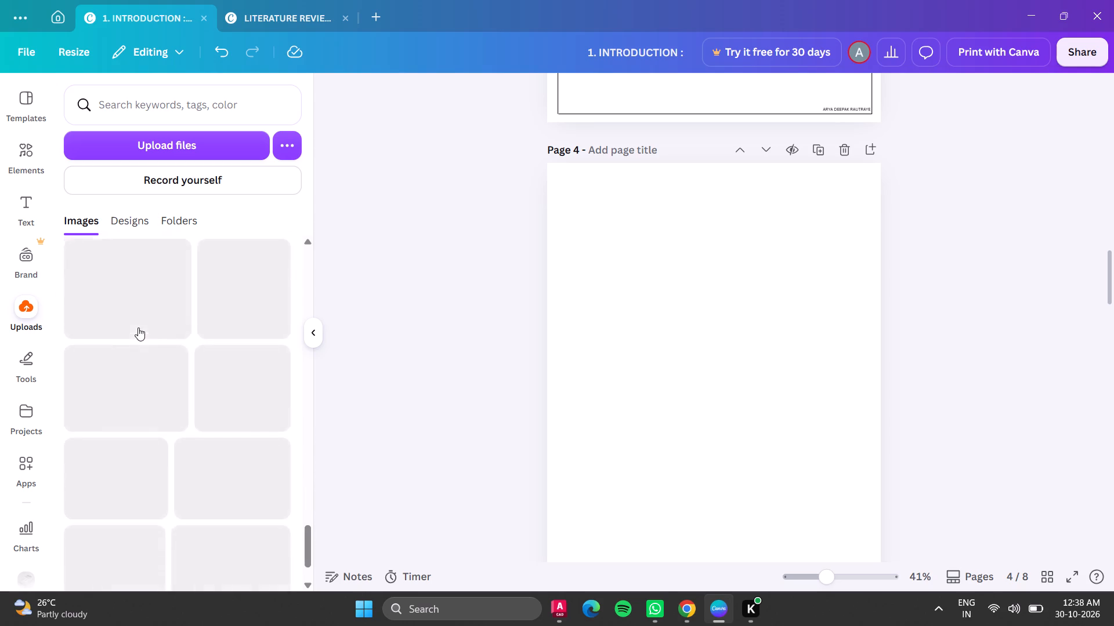
scroll(138, 327, down, 17)
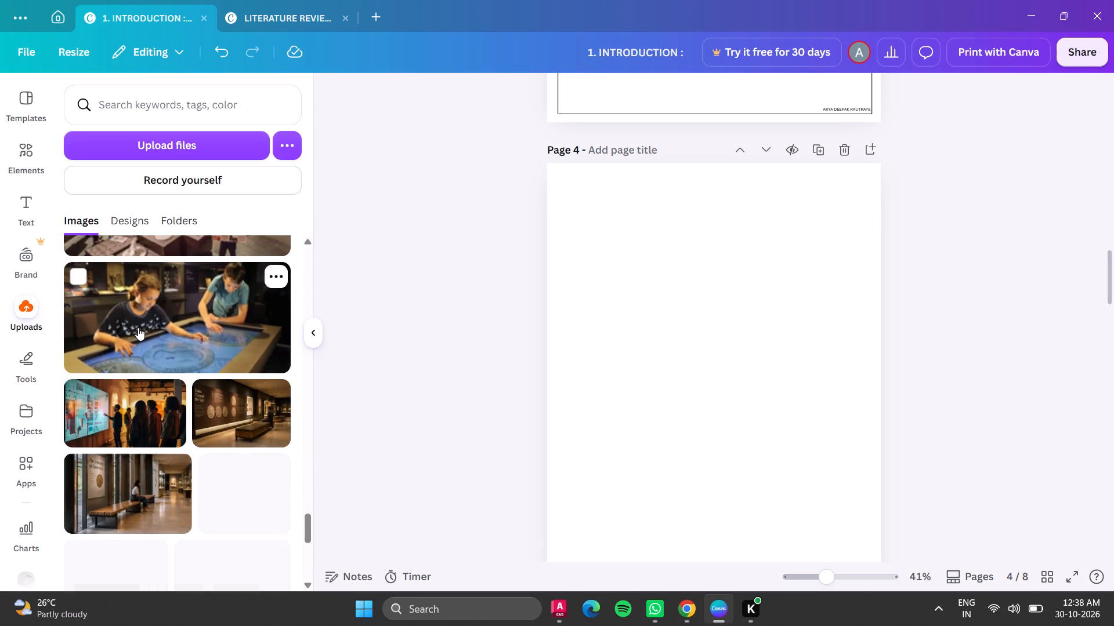
scroll(138, 327, down, 20)
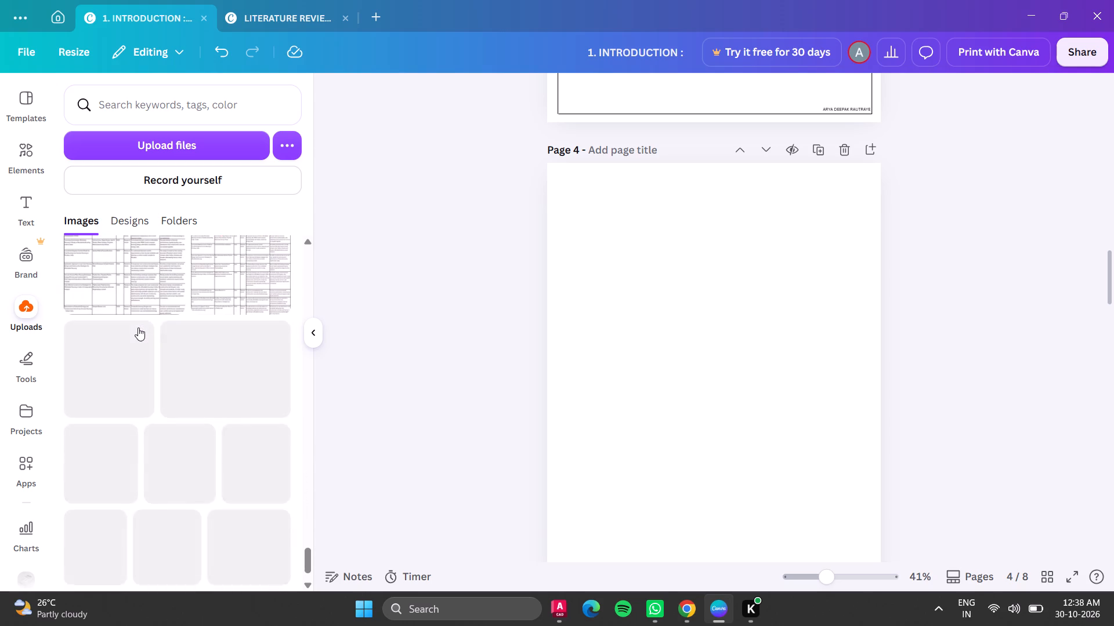
scroll(138, 327, up, 2)
click(136, 333)
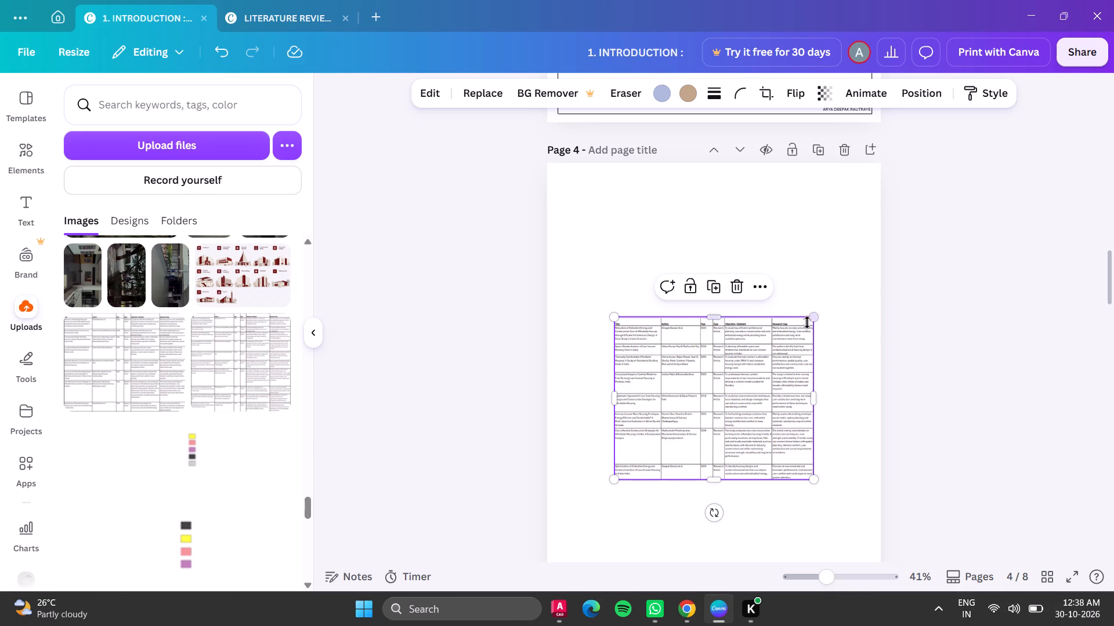
Enlarge the literature table image on page 4 to span the full page width, then deselect it and hide the uploads.
drag(814, 322, 874, 252)
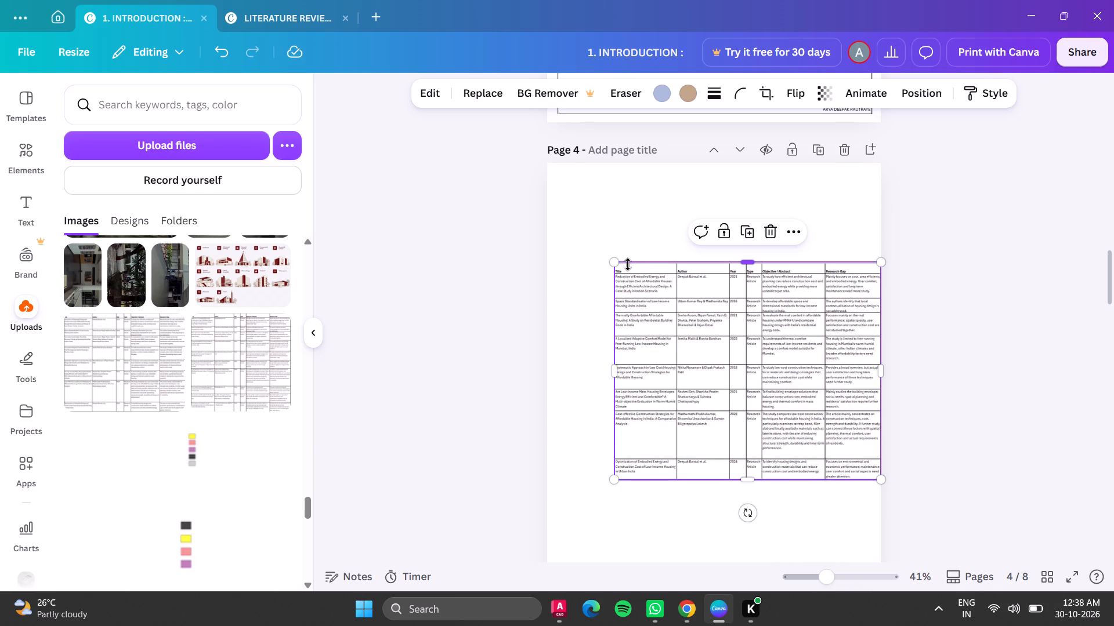
drag(618, 264, 522, 254)
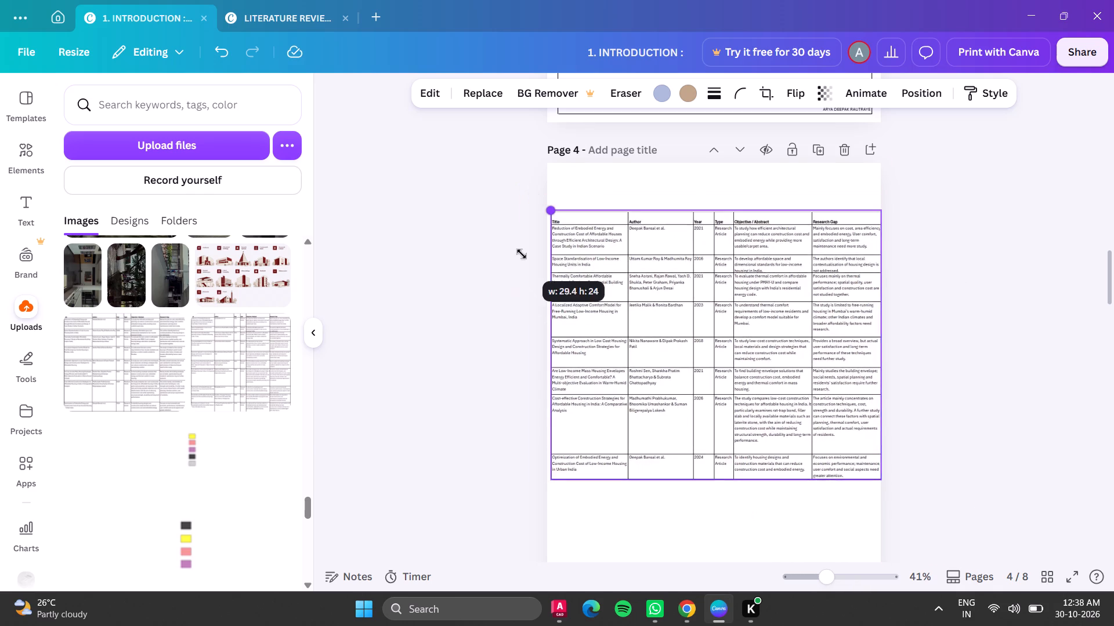
drag(522, 254, 545, 219)
click(504, 241)
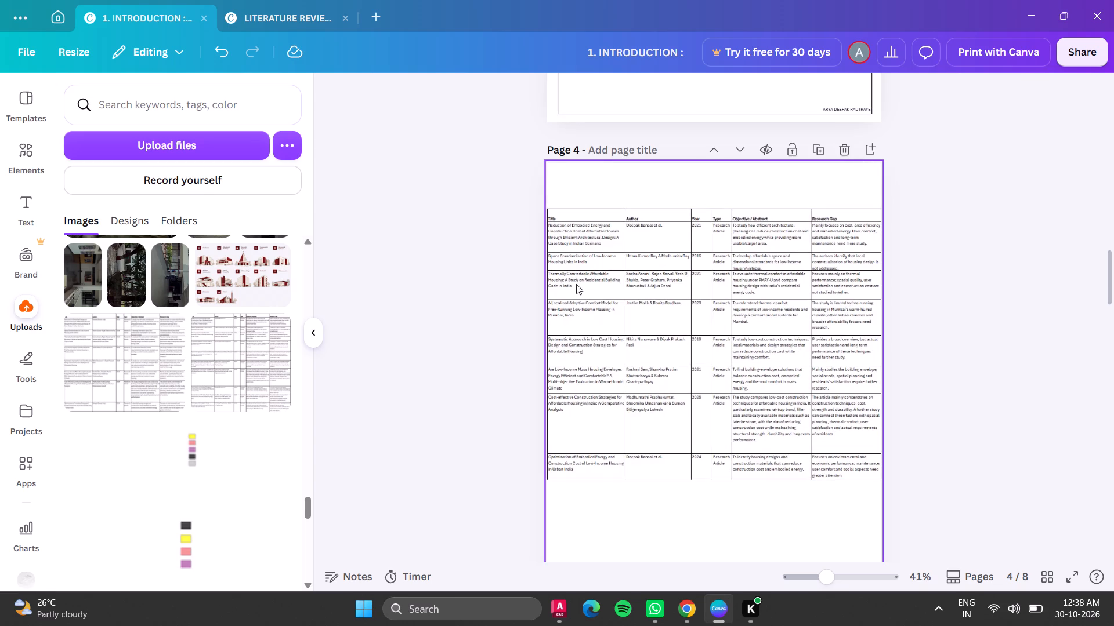
click(317, 330)
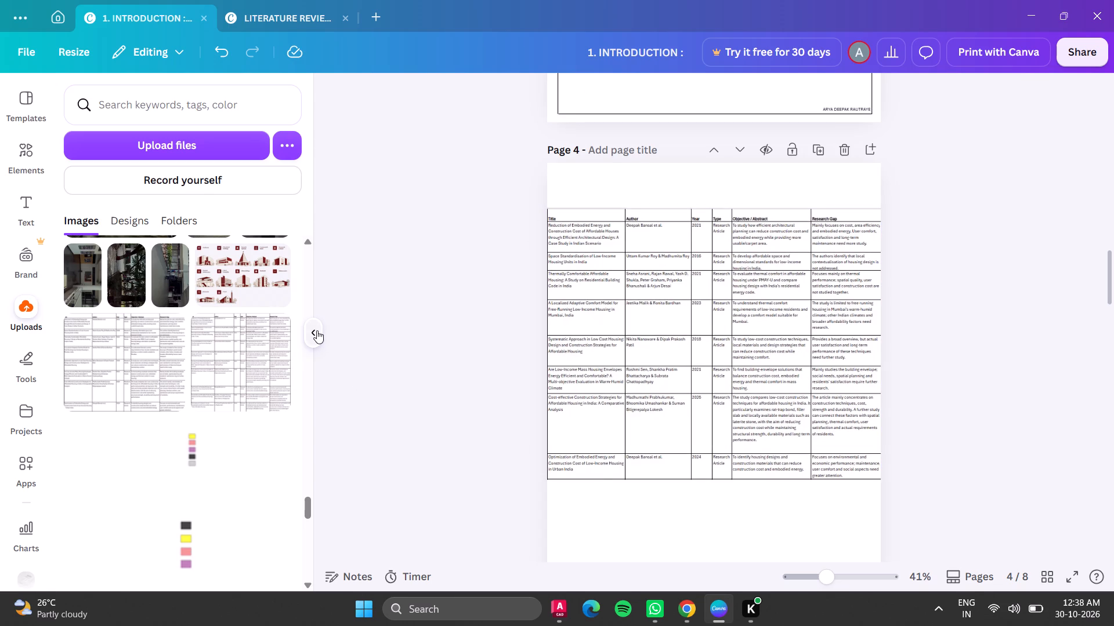
drag(842, 572, 845, 562)
scroll(621, 344, down, 2)
scroll(624, 336, up, 2)
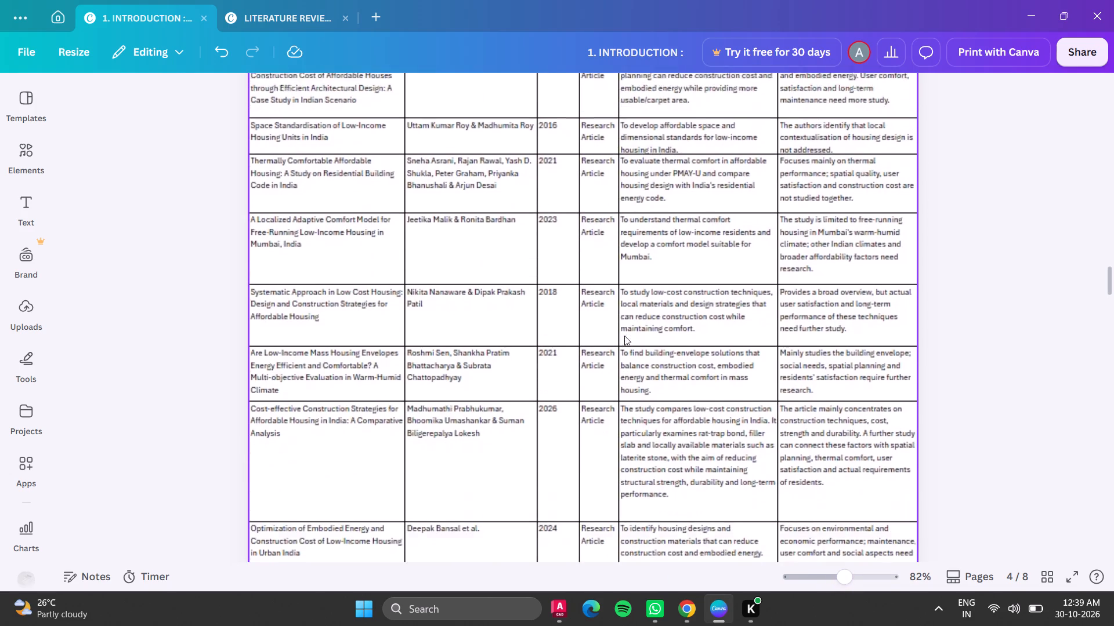
scroll(624, 336, up, 2)
scroll(624, 336, down, 1)
scroll(624, 336, up, 2)
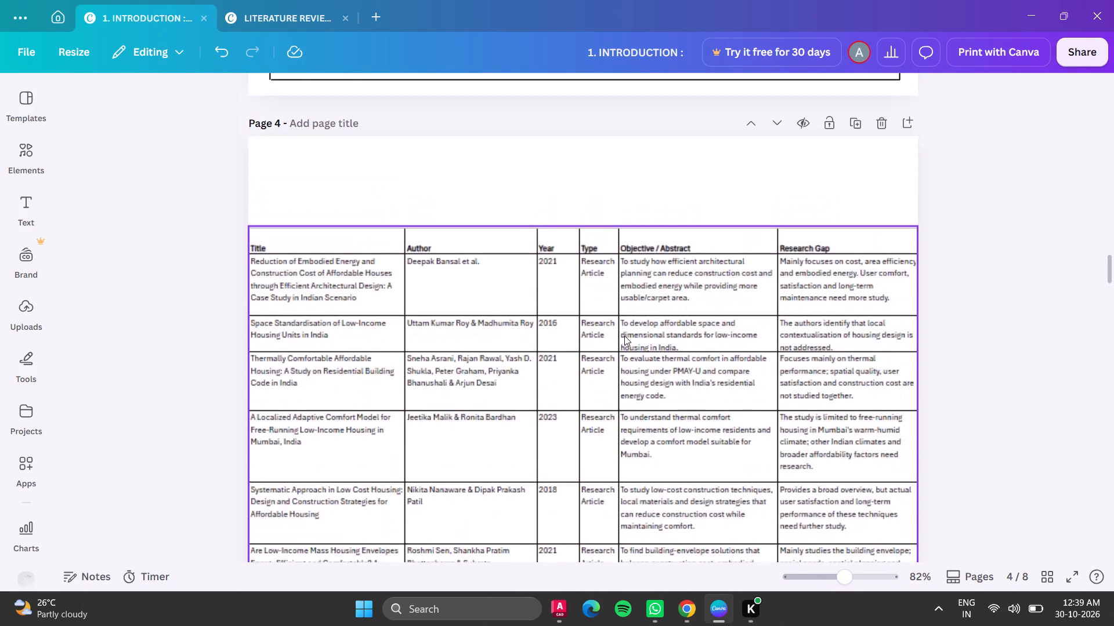
scroll(621, 336, up, 1)
scroll(451, 302, down, 7)
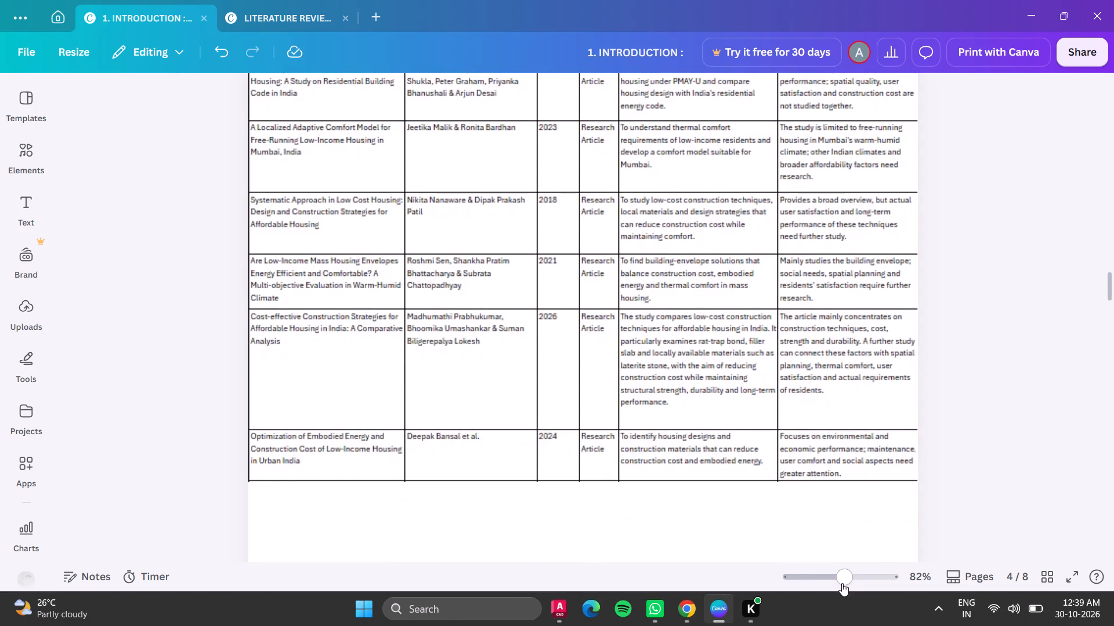